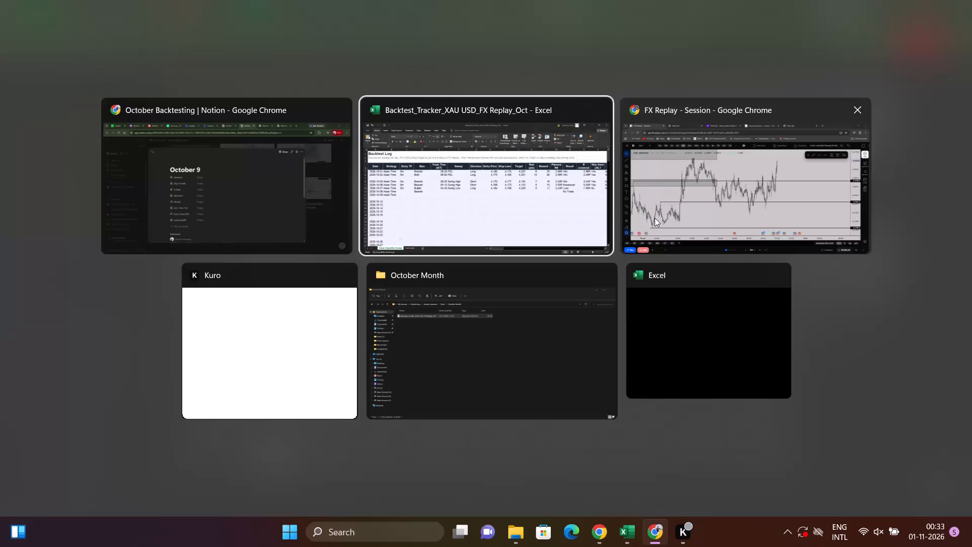
Check the 2026-10-09 row in the Excel backtest log and the October 9 Notion page, ending on the FX Replay chart.
click(471, 217)
click(89, 288)
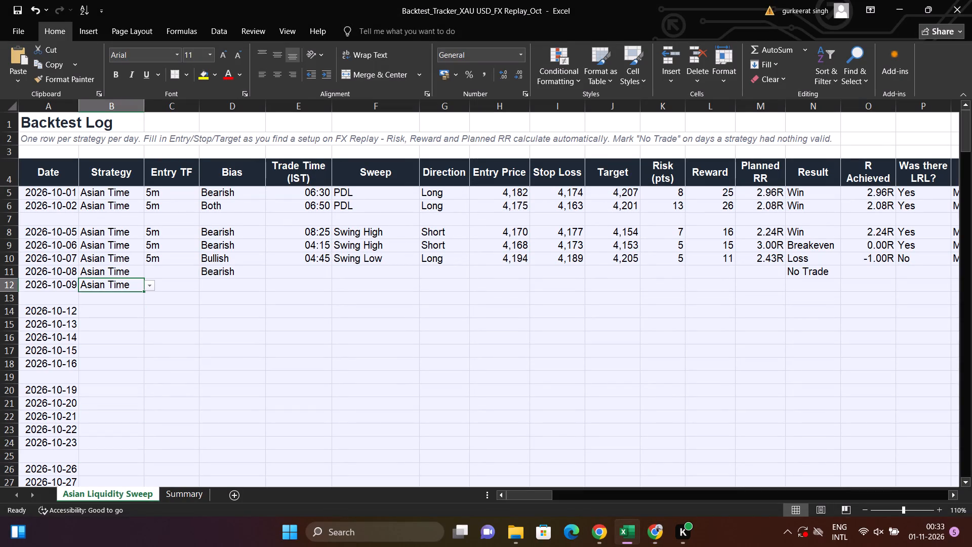
click(336, 285)
click(123, 297)
click(105, 290)
key(alt+Tab)
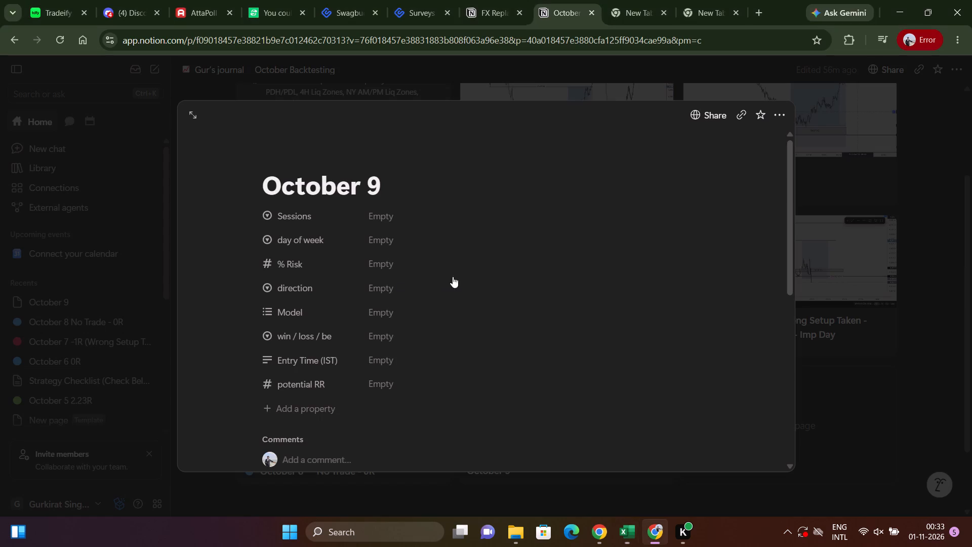
key(alt+Tab)
key(alt+Tab)
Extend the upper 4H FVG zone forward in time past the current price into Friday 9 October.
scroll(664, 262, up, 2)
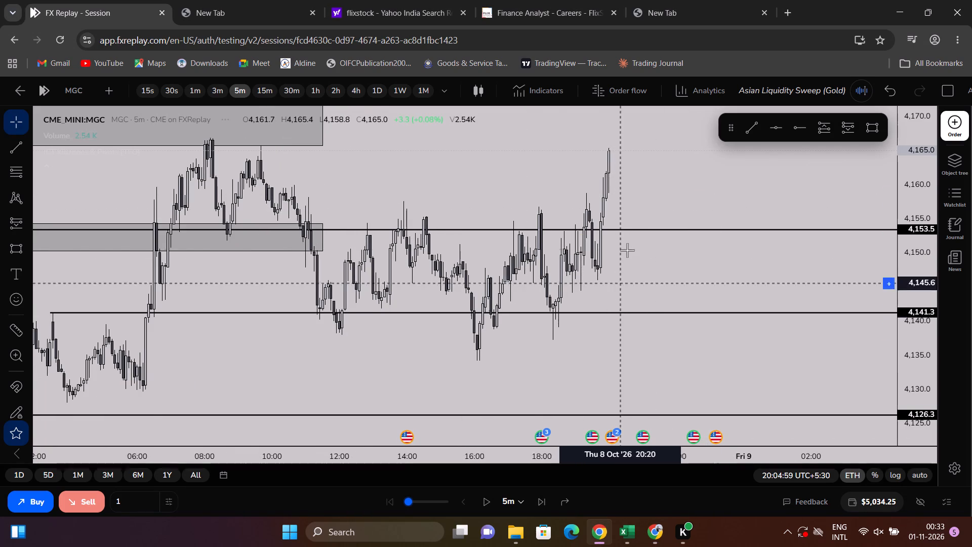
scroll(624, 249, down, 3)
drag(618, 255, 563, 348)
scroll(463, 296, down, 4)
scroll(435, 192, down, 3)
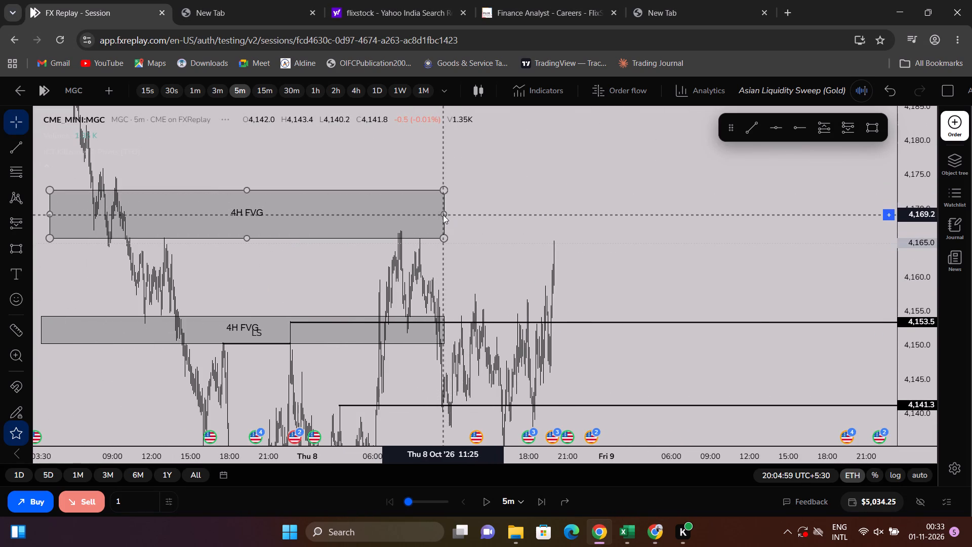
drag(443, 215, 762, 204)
Advance the replay candle by candle on the 5-minute chart to about 20:50 on Thursday 8 October.
scroll(599, 293, up, 7)
drag(460, 355, 581, 355)
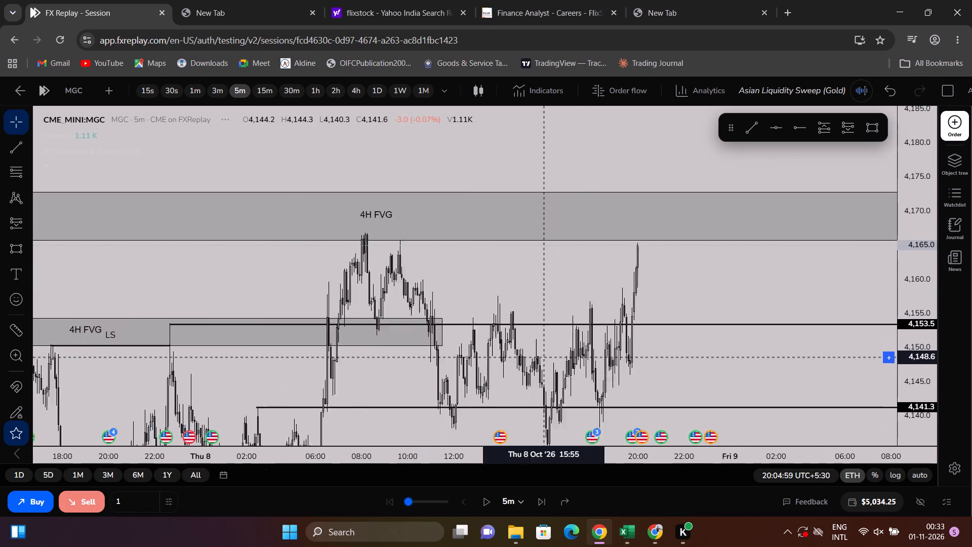
drag(581, 355, 859, 316)
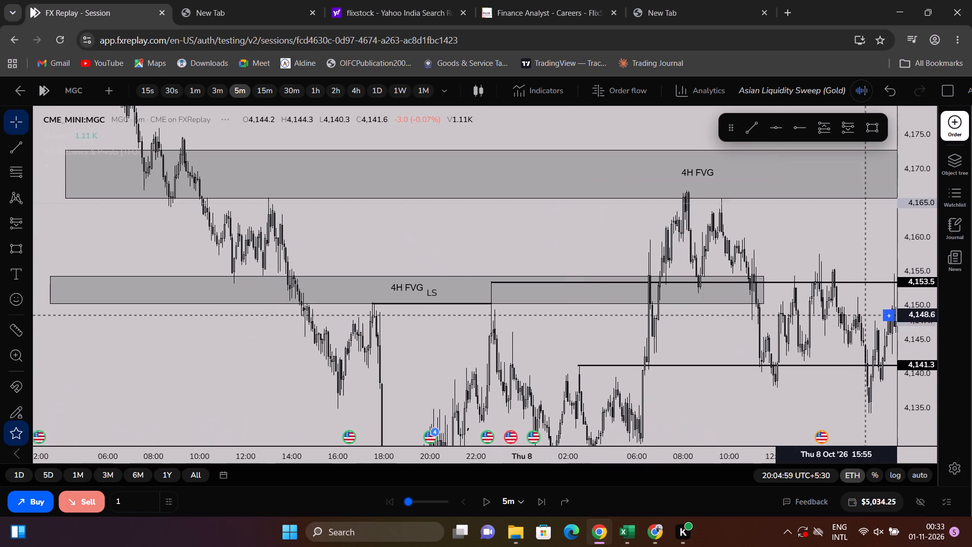
drag(859, 316, 681, 293)
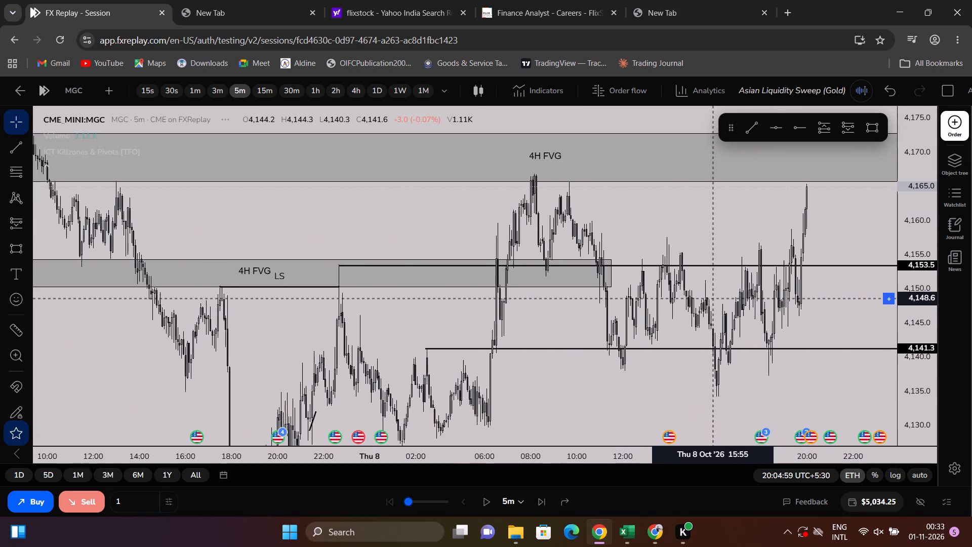
drag(681, 293, 605, 292)
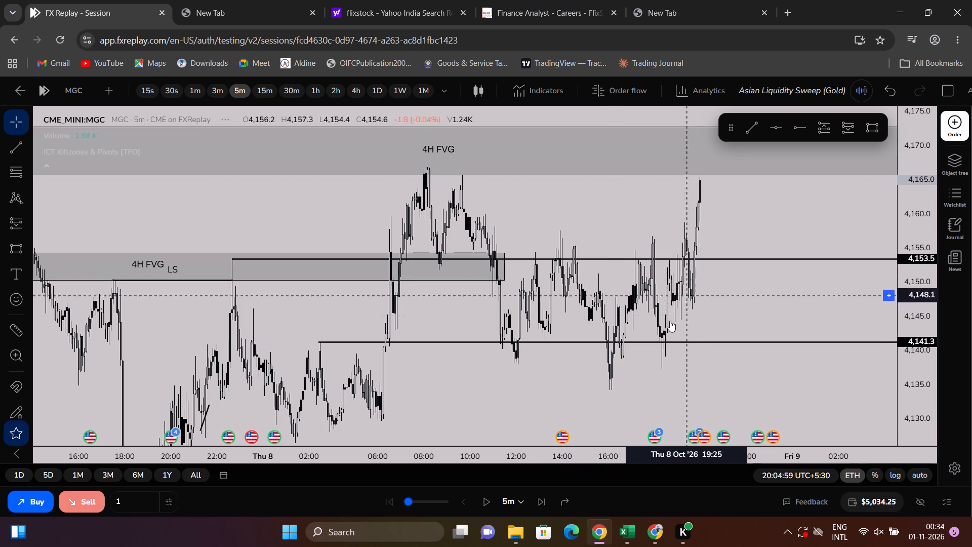
triple_click(536, 503)
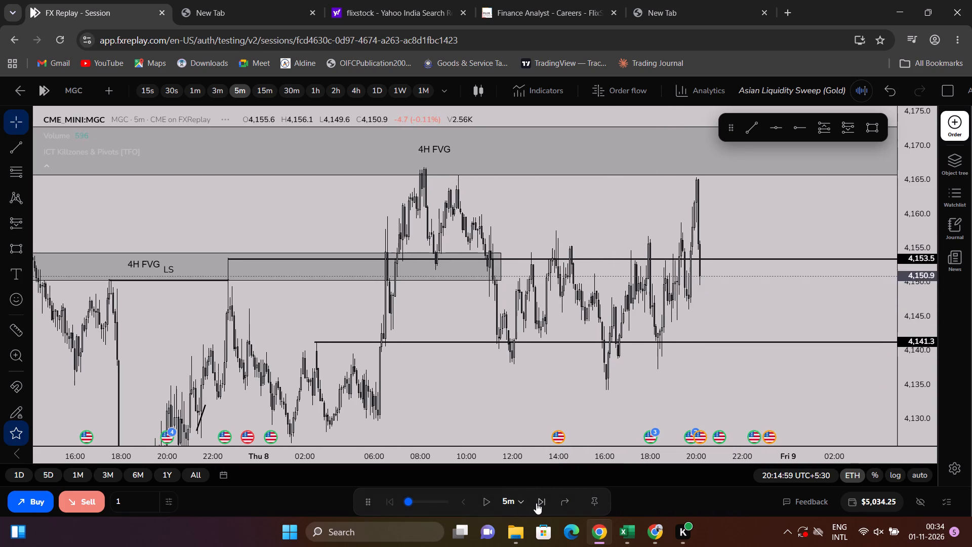
triple_click(536, 503)
click(536, 503)
double_click(536, 503)
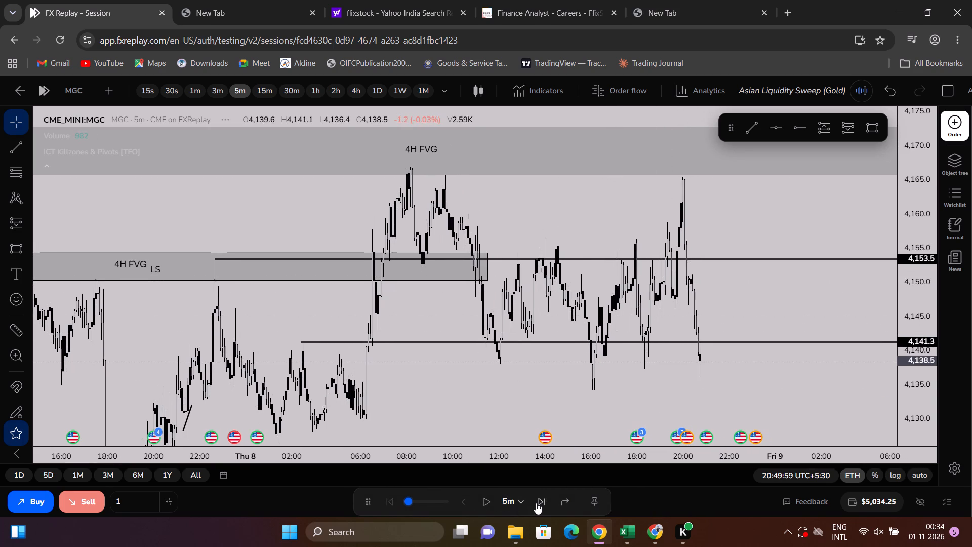
Advance the 5-minute replay candle by candle to about 23:00 on Thursday 8 October.
scroll(637, 368, up, 3)
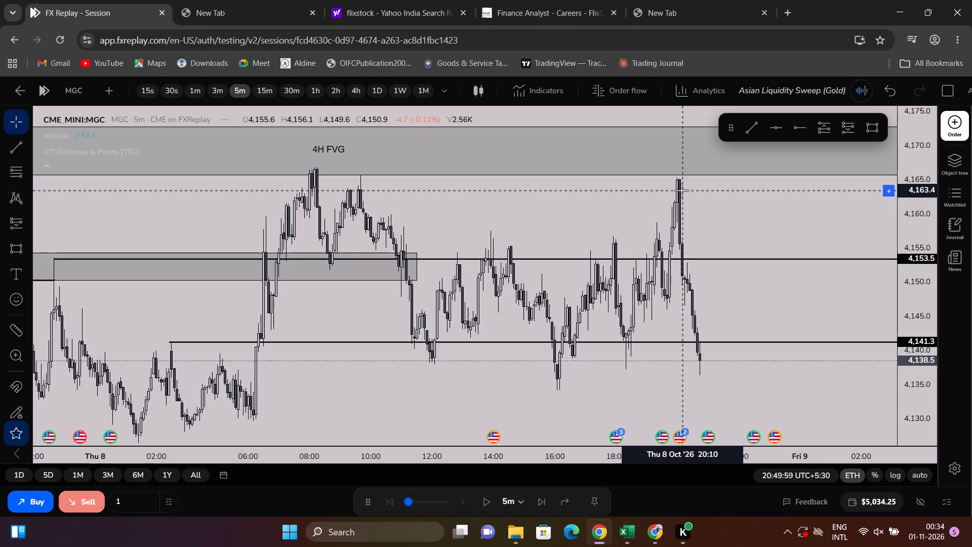
drag(690, 212, 692, 211)
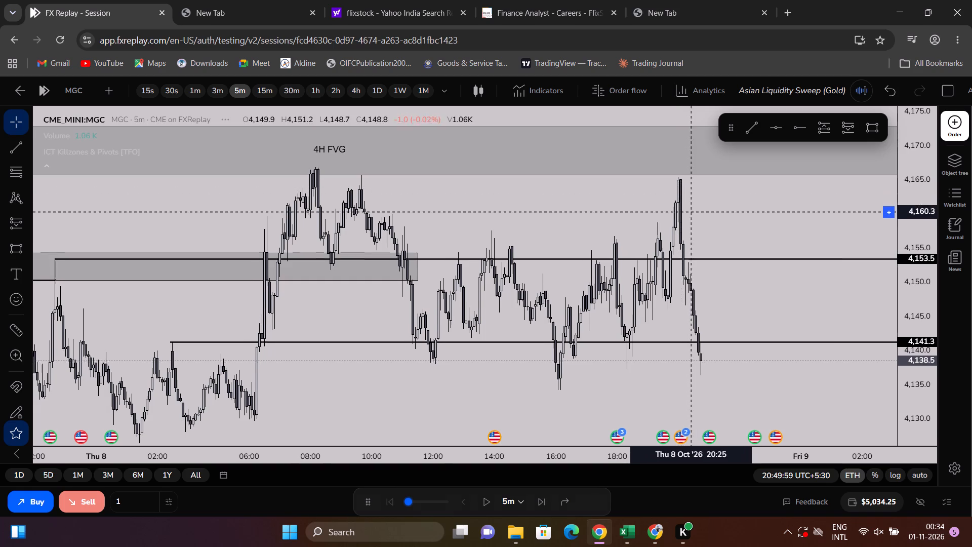
drag(692, 211, 687, 126)
scroll(779, 214, down, 4)
drag(924, 276, 908, 317)
scroll(672, 325, up, 4)
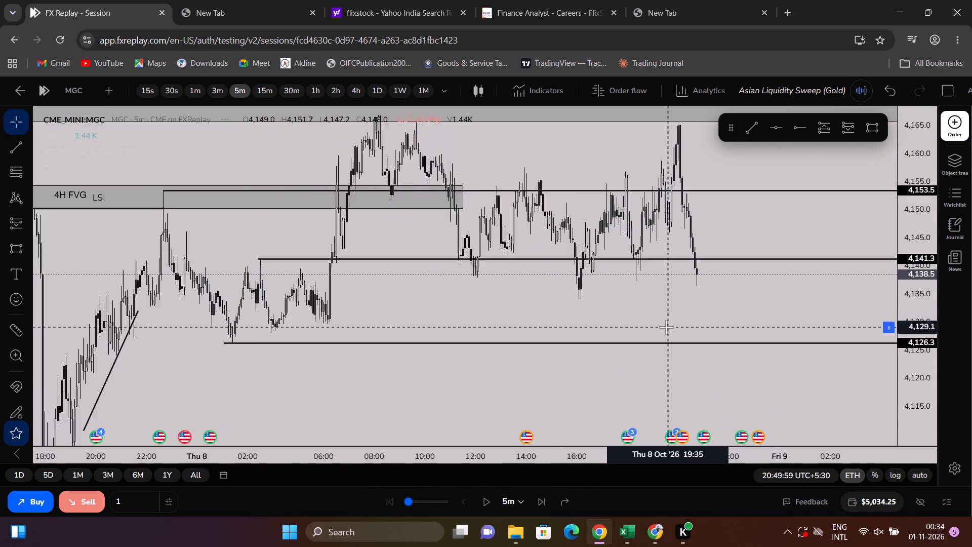
scroll(644, 342, down, 3)
click(537, 504)
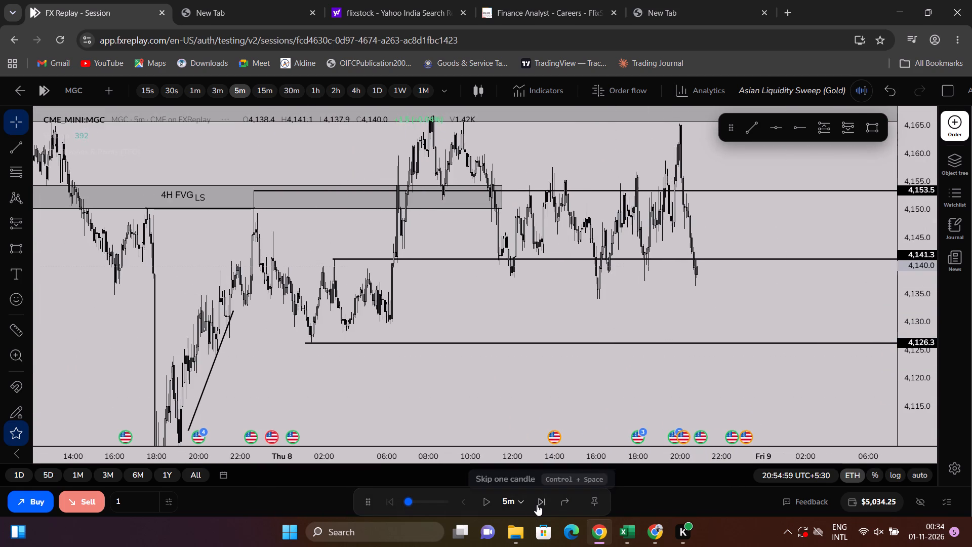
click(537, 504)
triple_click(537, 504)
click(537, 504)
triple_click(537, 504)
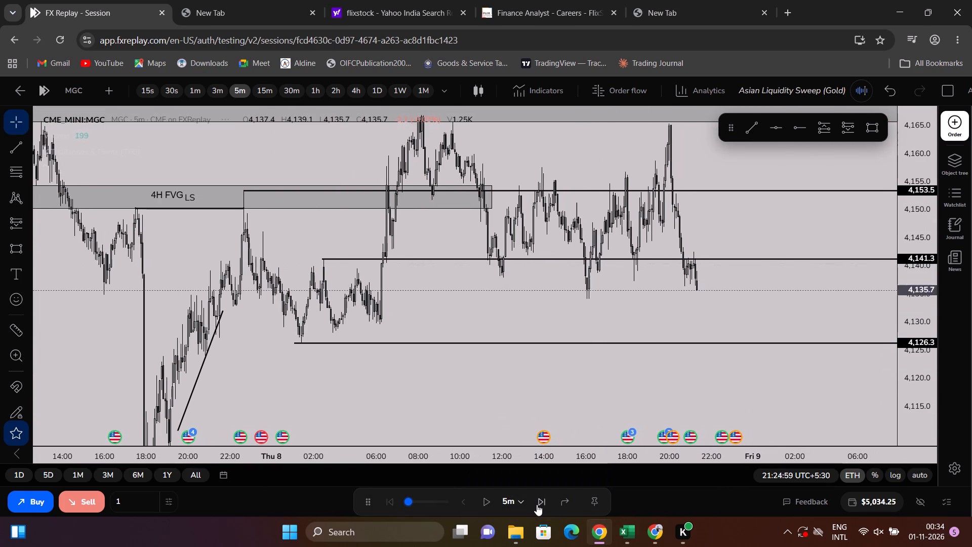
triple_click(537, 504)
triple_click(537, 504)
triple_click(537, 504)
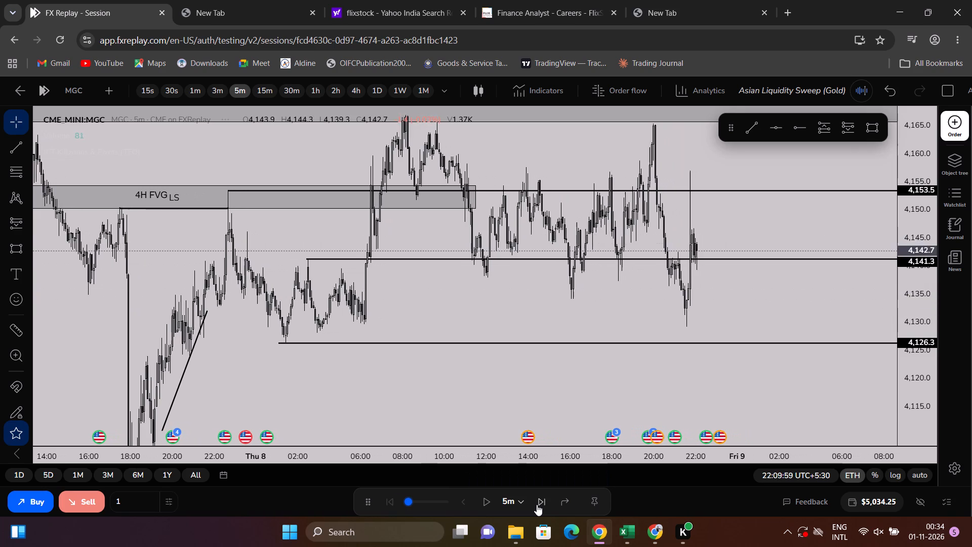
triple_click(537, 504)
triple_click(537, 504)
double_click(537, 504)
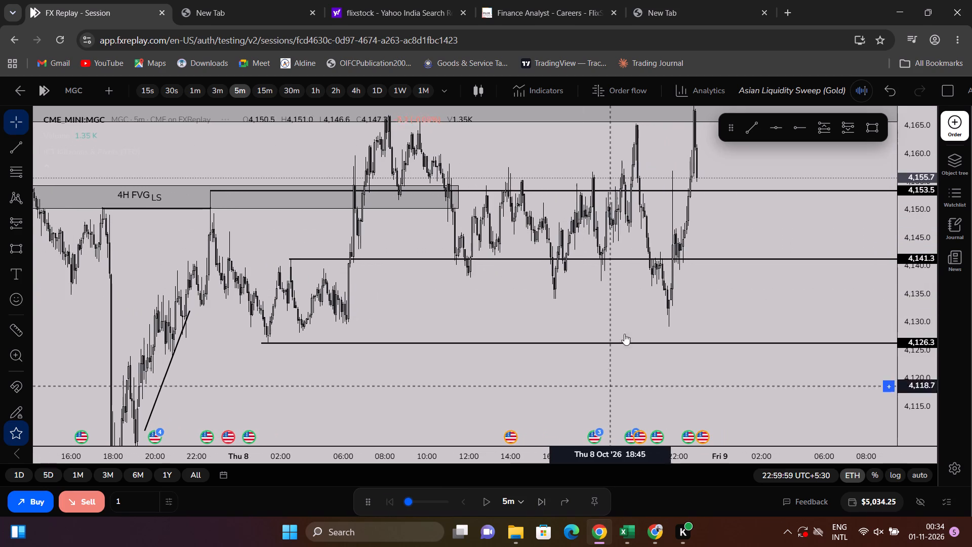
Advance the 5-minute replay candle by candle past midnight to about 01:40 on Friday 9 October.
scroll(625, 320, up, 3)
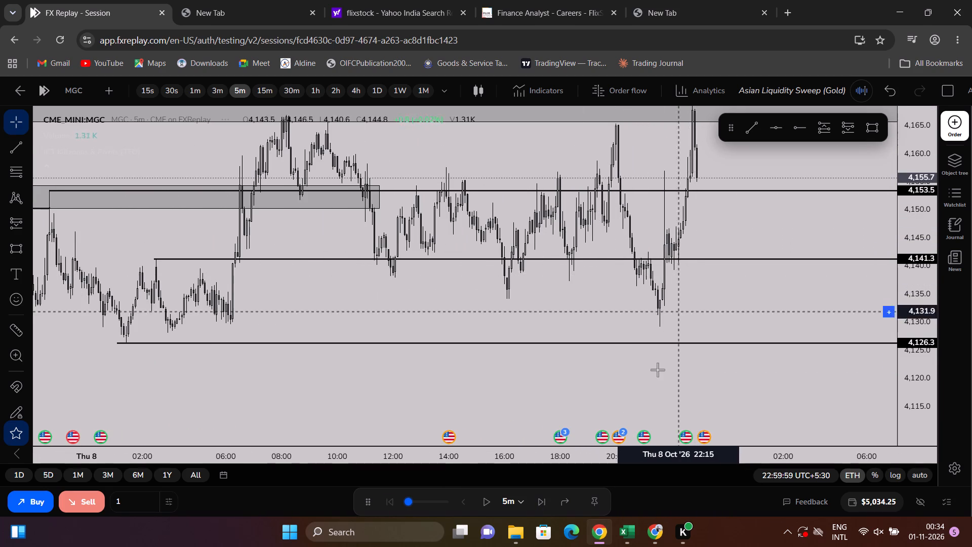
triple_click(545, 501)
triple_click(544, 501)
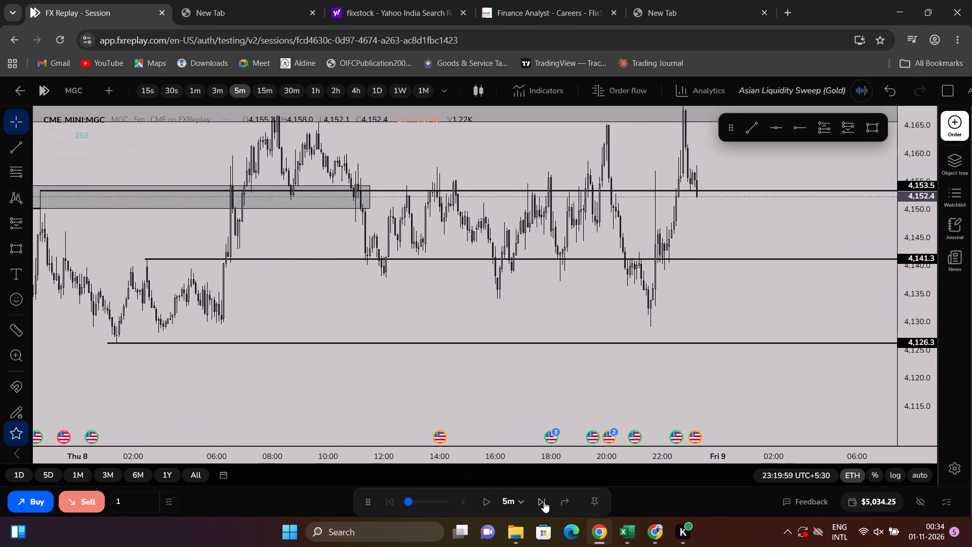
triple_click(544, 501)
triple_click(544, 501)
double_click(544, 501)
triple_click(544, 501)
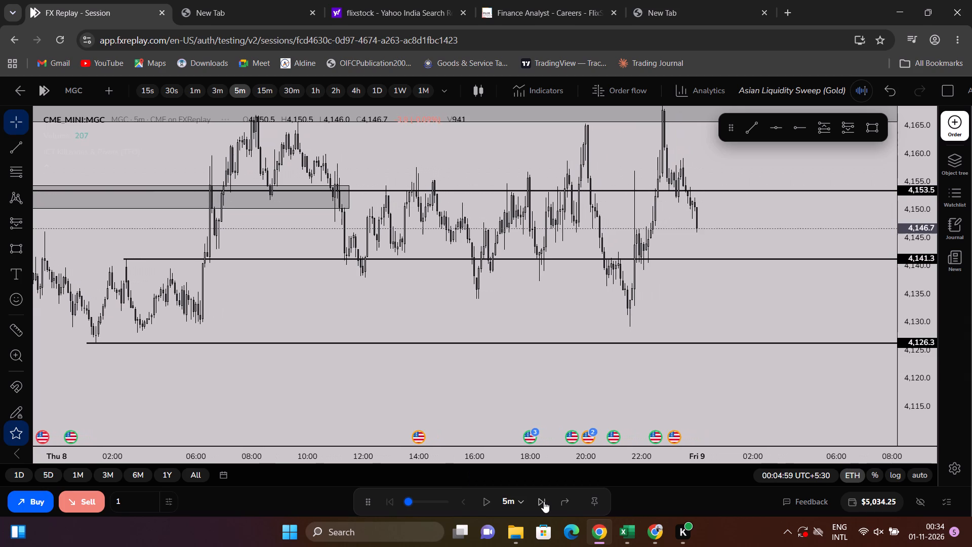
triple_click(544, 501)
triple_click(544, 501)
triple_click(544, 501)
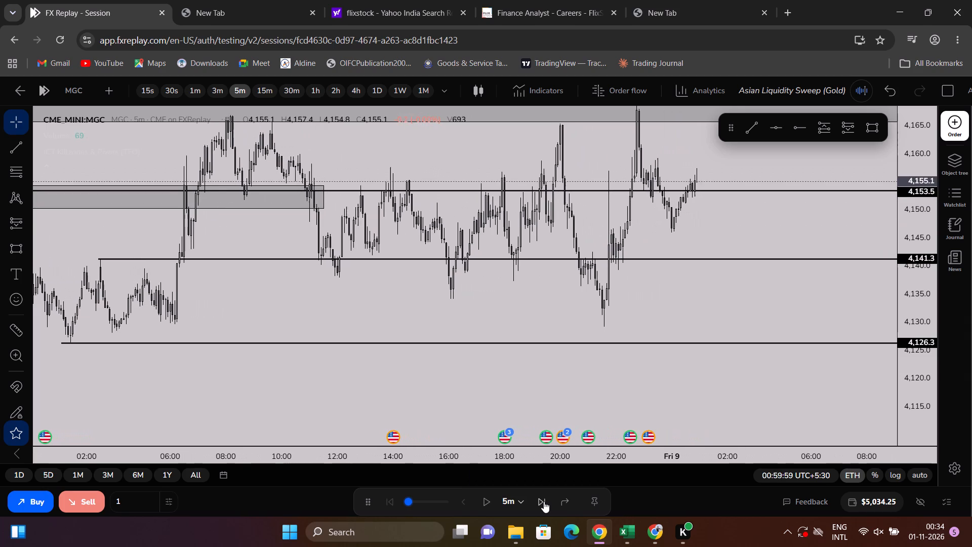
triple_click(544, 501)
triple_click(544, 501)
click(544, 501)
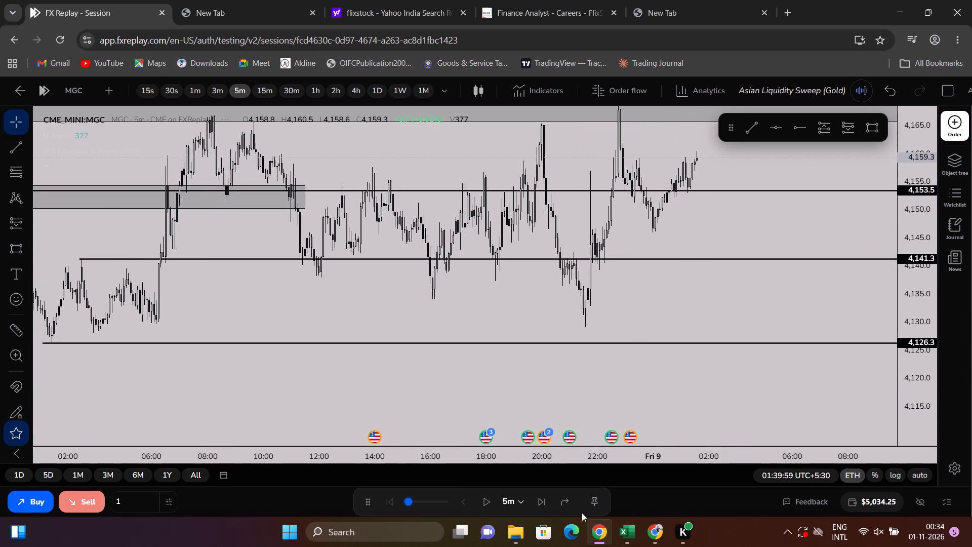
Advance the 5-minute replay candle by candle to about 03:35 on Friday 9 October.
triple_click(542, 498)
triple_click(542, 498)
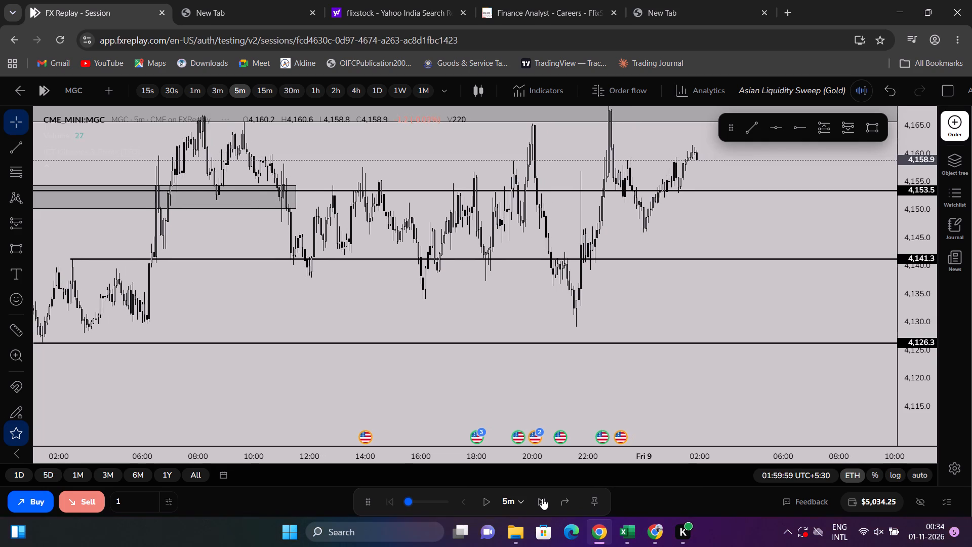
triple_click(542, 498)
double_click(542, 498)
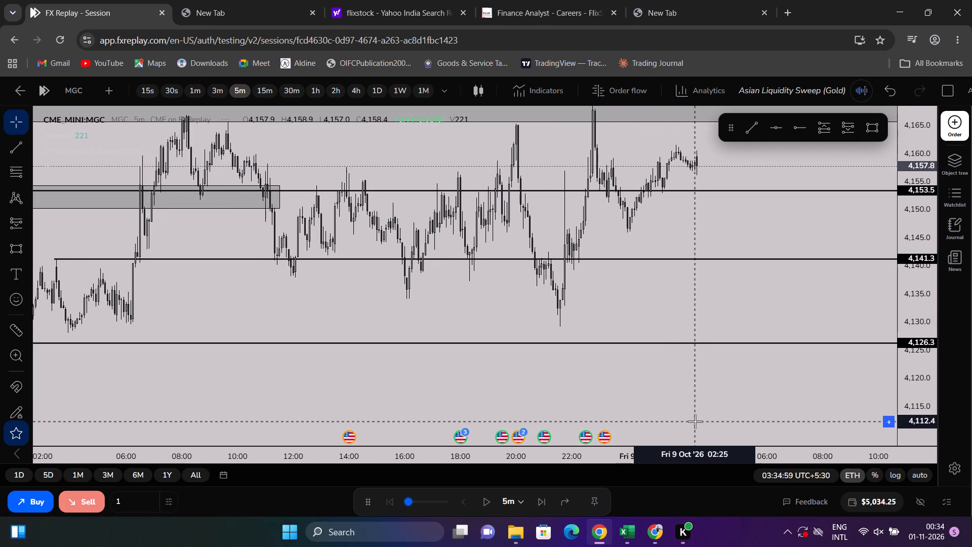
Remove all zones, lines and labels drawn on the chart.
right_click(532, 223)
click(599, 463)
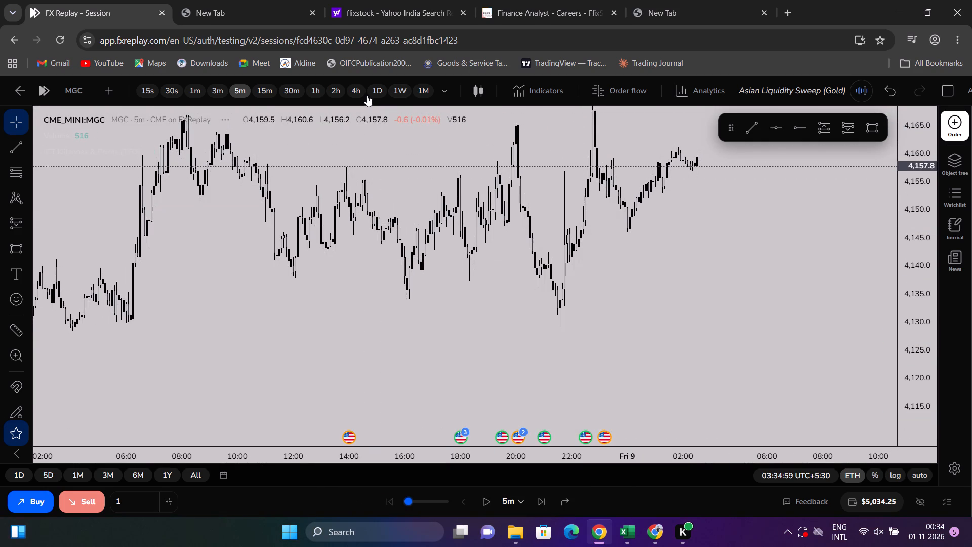
Examine the 8 October candle on the daily timeframe and check the 2026-10-08 row in the Excel log.
click(373, 91)
drag(916, 243, 846, 546)
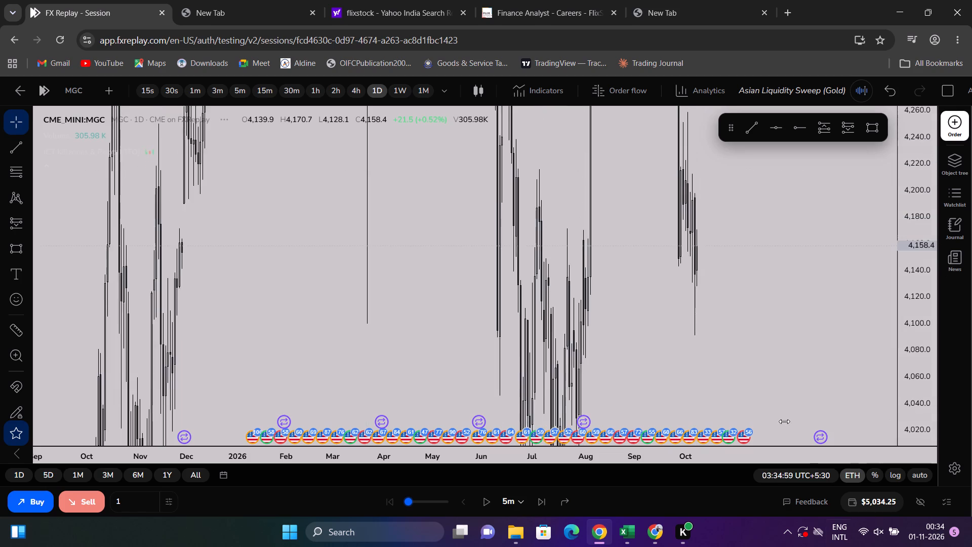
scroll(700, 338, up, 19)
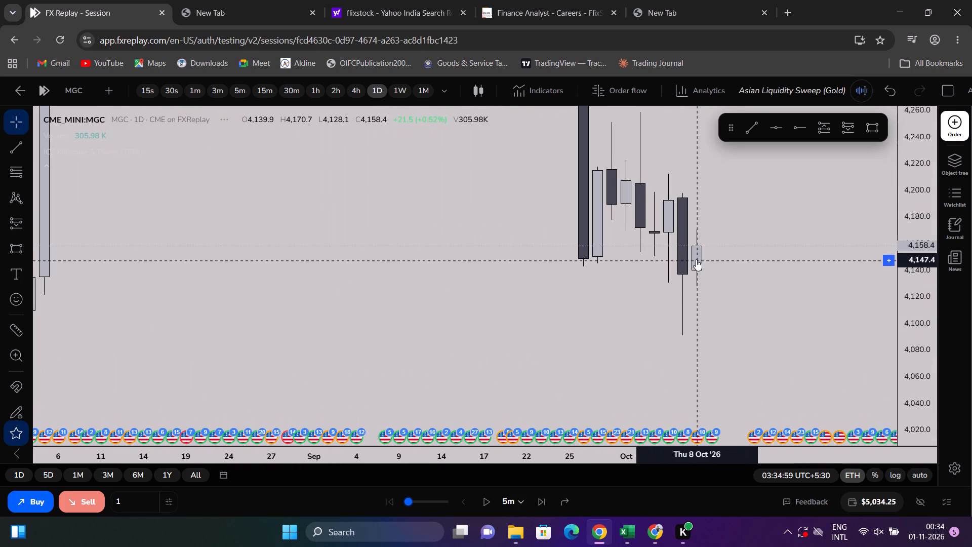
key(alt+Tab)
key(alt+Tab)
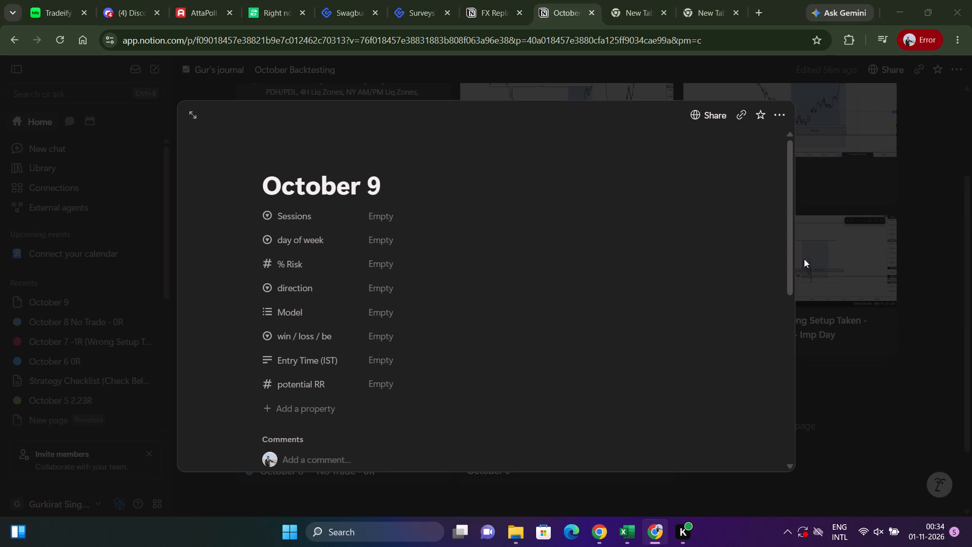
key(alt+Tab)
drag(74, 268, 236, 265)
key(alt+Tab)
alt+click(745, 186)
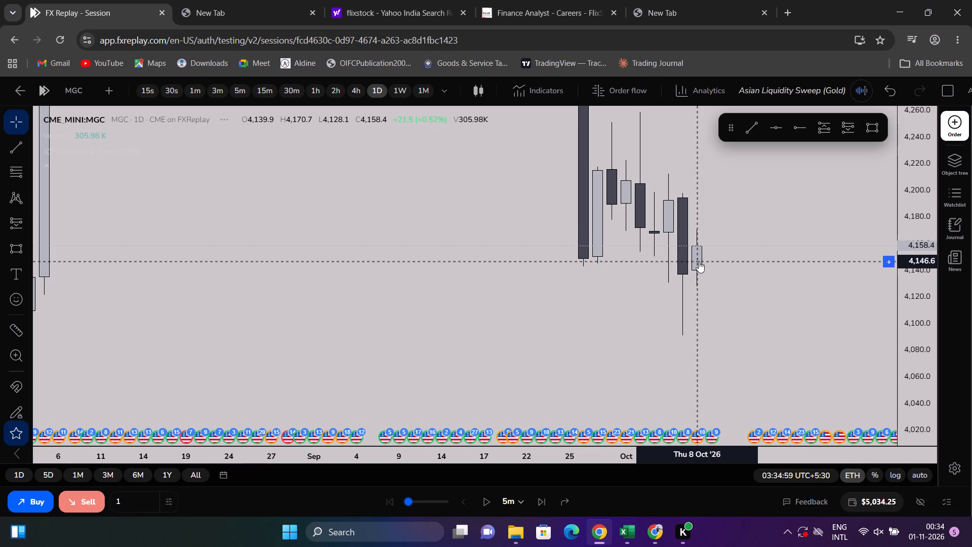
Review Thursday's price action on the 5-minute timeframe and recheck the 2026-10-09 row in the Excel log.
alt+click(242, 91)
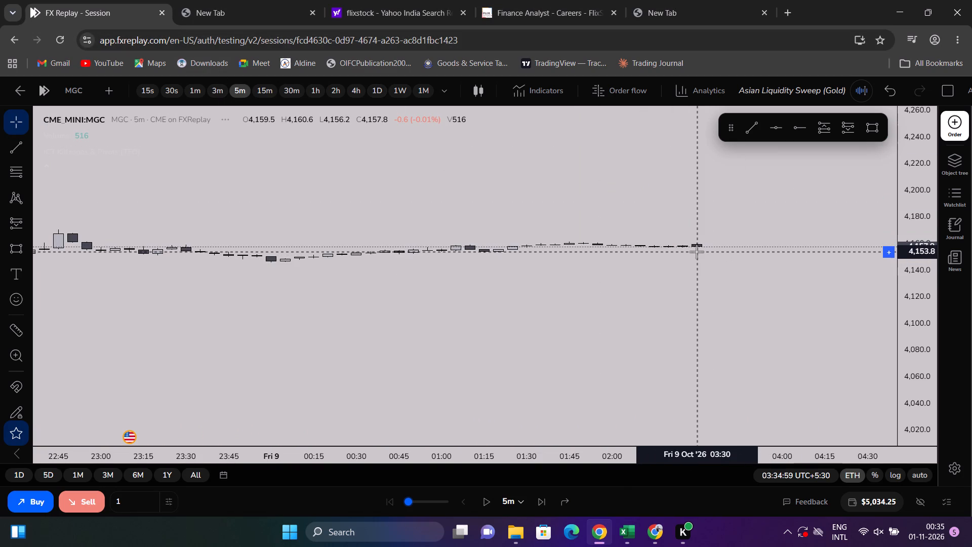
alt+scroll(697, 252, down, 17)
alt+scroll(702, 246, down, 4)
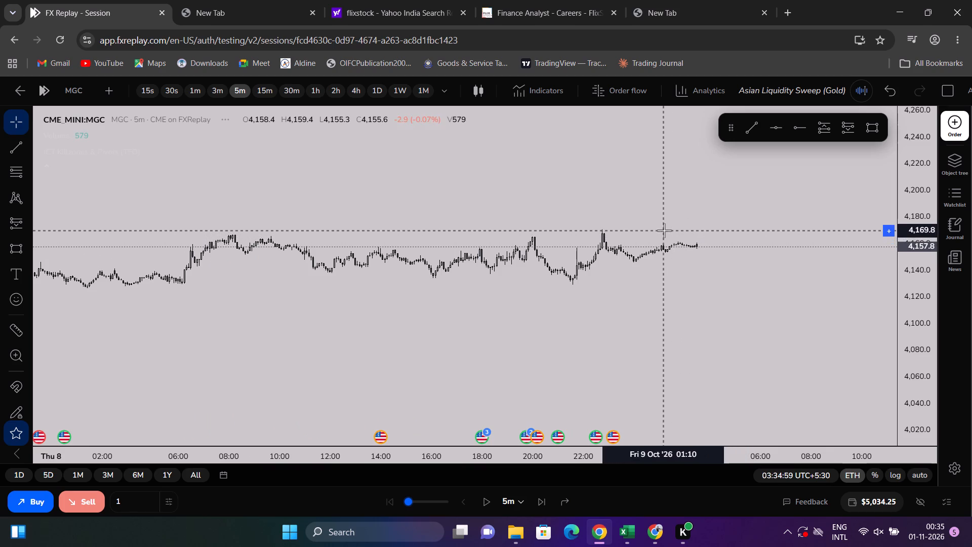
key(alt+Tab)
click(81, 284)
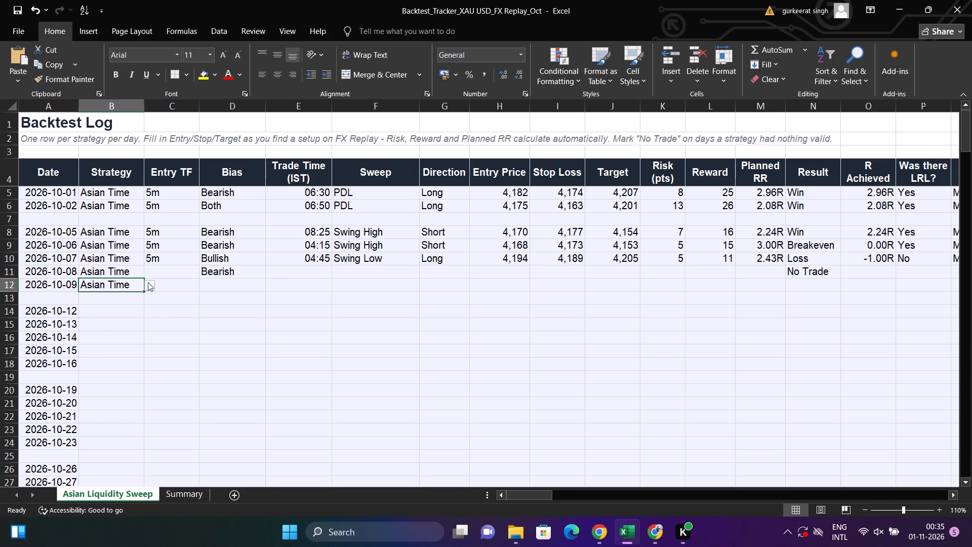
key(alt+Tab)
Examine the latest daily candles, 7 and 8 October, on the 1D timeframe to judge the bias.
click(371, 90)
scroll(639, 248, up, 4)
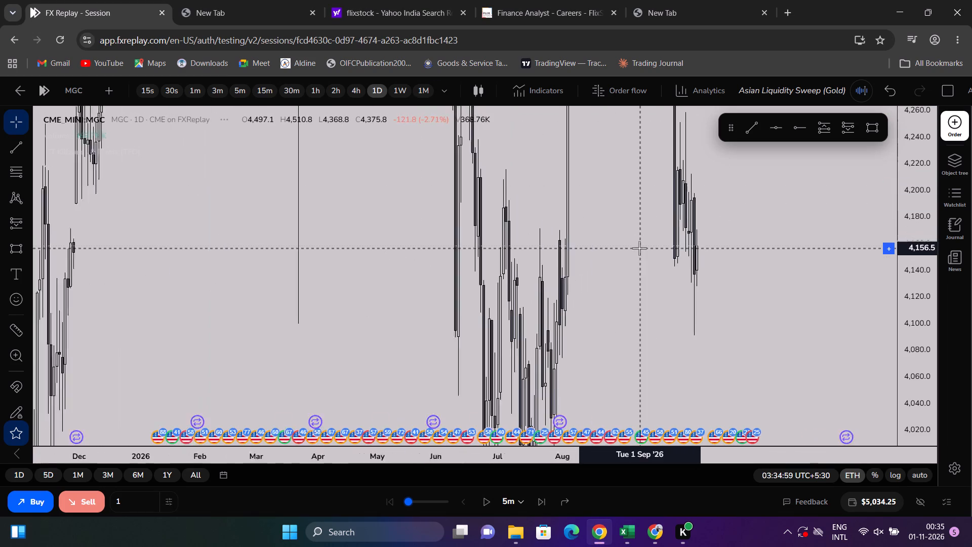
scroll(639, 248, up, 10)
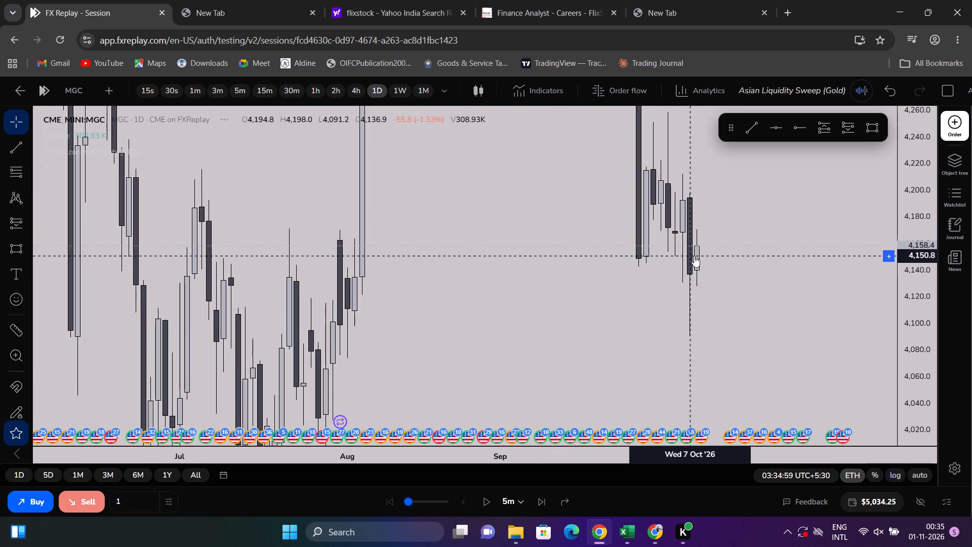
drag(929, 273, 897, 350)
scroll(804, 331, up, 5)
drag(759, 317, 572, 342)
scroll(420, 267, down, 4)
On the 5-minute timeframe, draw a horizontal ray from Thursday 8 October's low at about 4,129.5.
click(235, 87)
scroll(496, 299, down, 4)
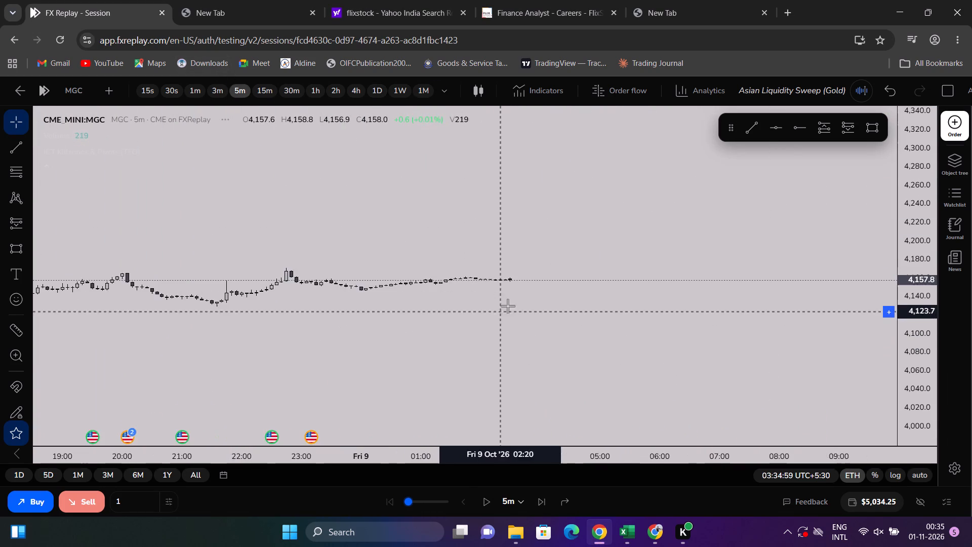
scroll(508, 306, down, 19)
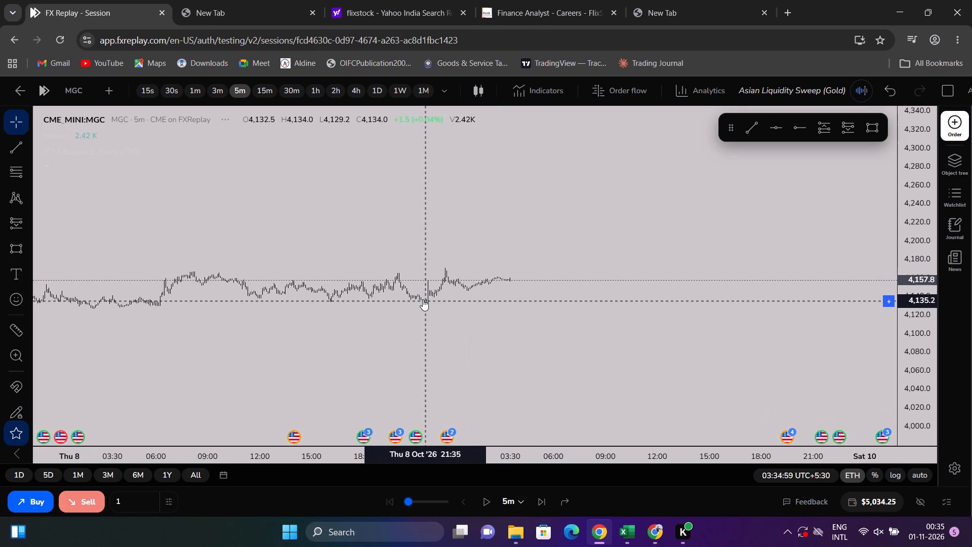
scroll(394, 295, down, 9)
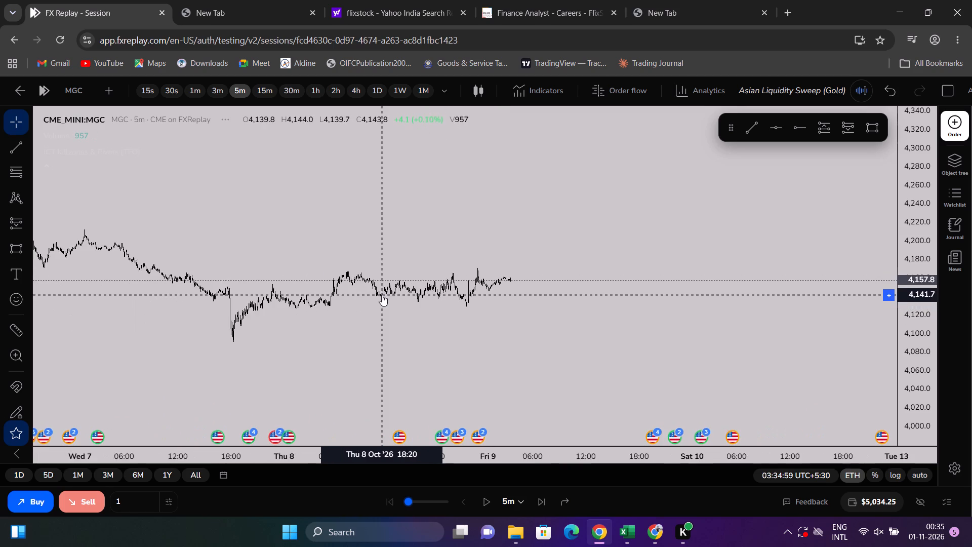
scroll(383, 295, down, 2)
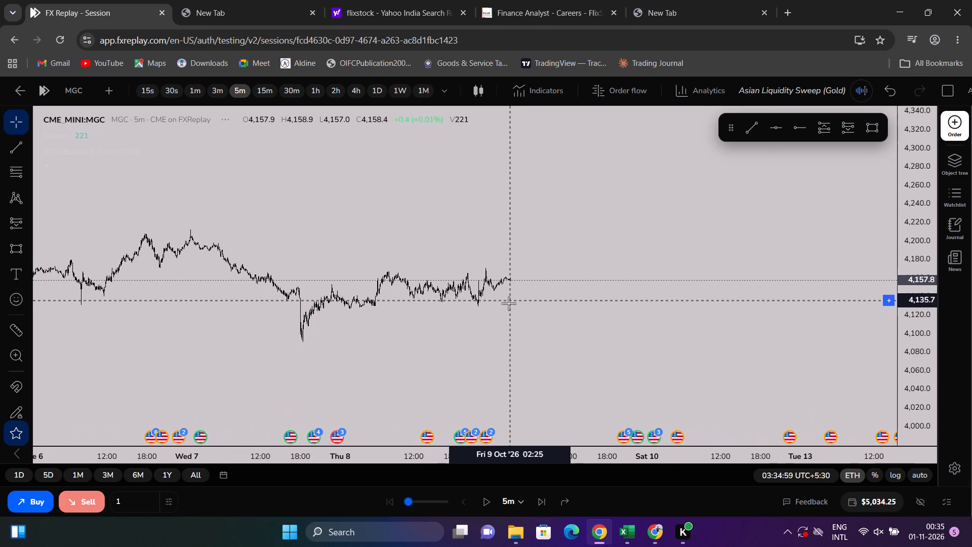
drag(910, 359, 895, 98)
scroll(651, 275, up, 4)
drag(624, 295, 726, 246)
scroll(618, 271, up, 2)
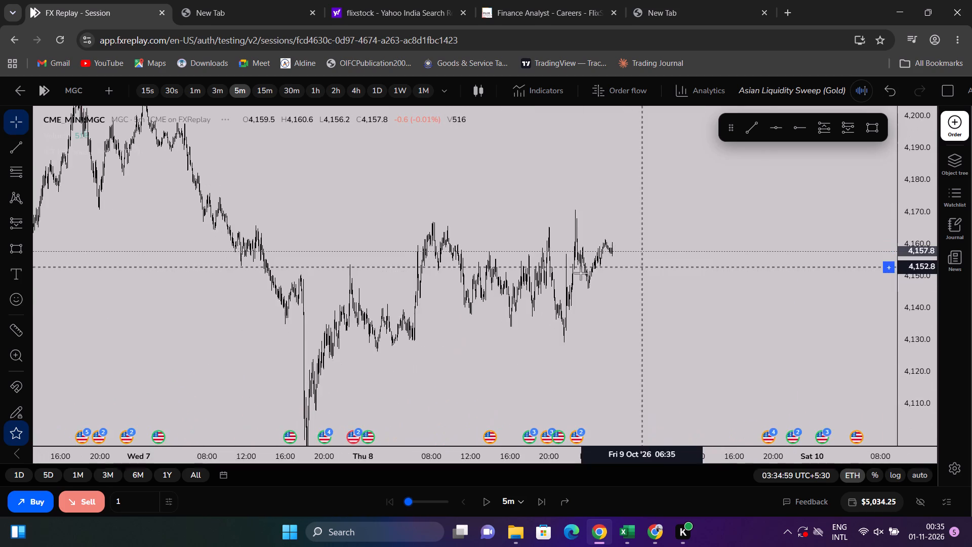
scroll(581, 273, up, 2)
click(32, 148)
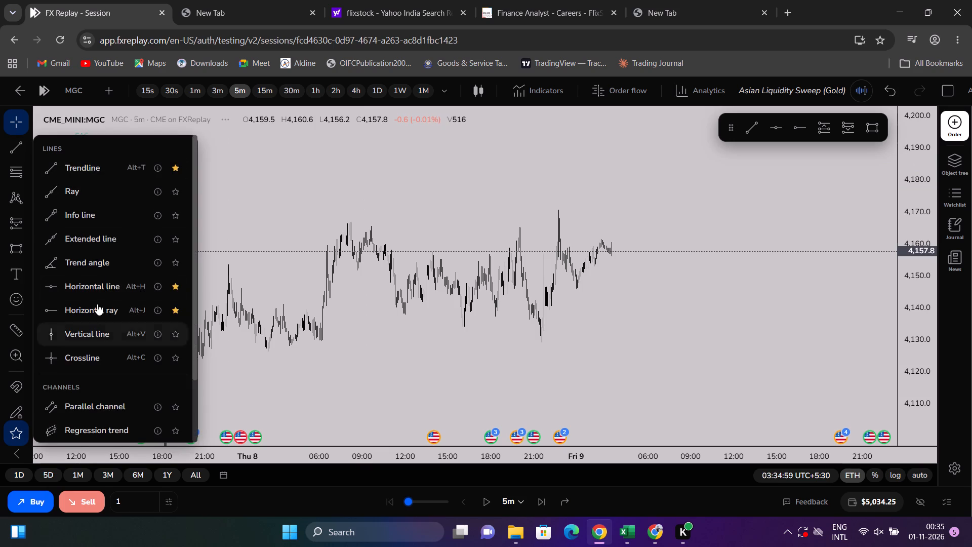
click(90, 303)
scroll(546, 329, up, 7)
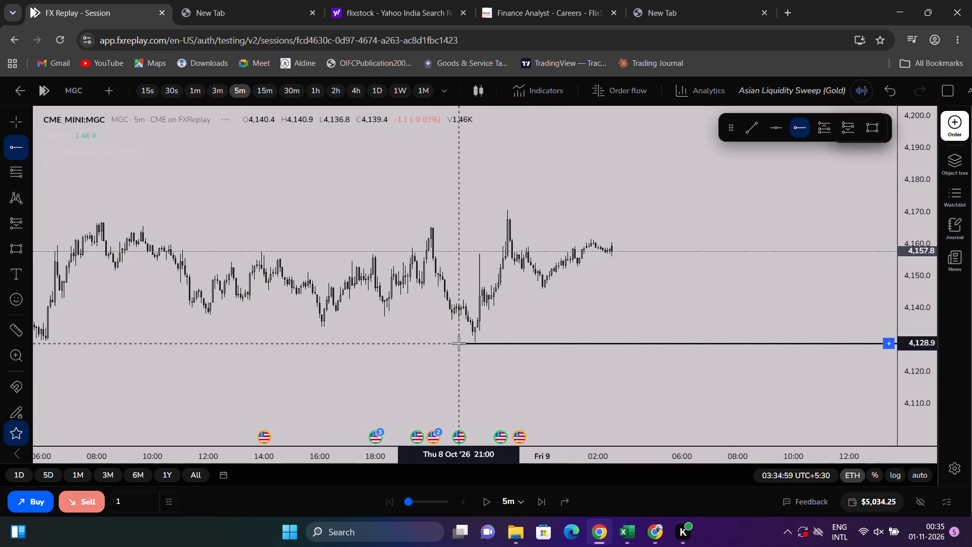
click(471, 341)
click(484, 352)
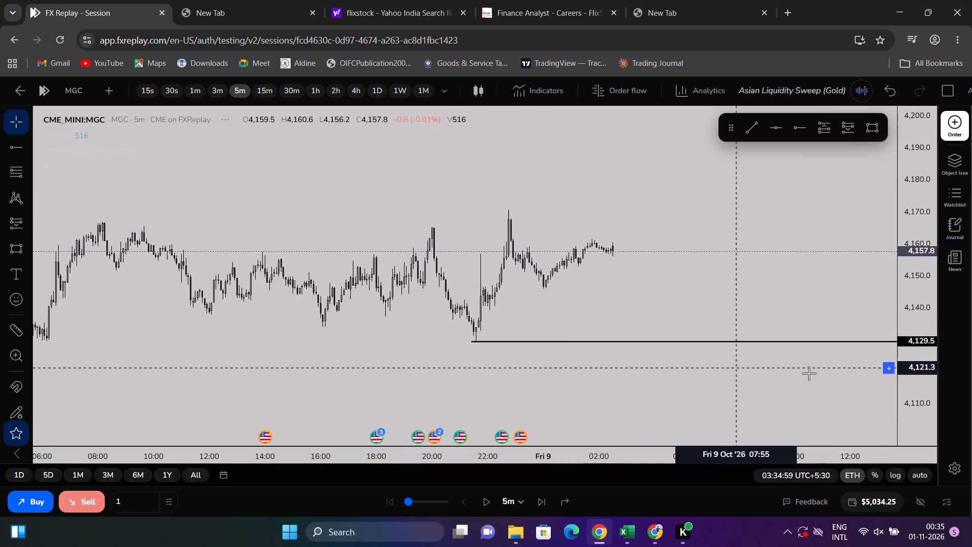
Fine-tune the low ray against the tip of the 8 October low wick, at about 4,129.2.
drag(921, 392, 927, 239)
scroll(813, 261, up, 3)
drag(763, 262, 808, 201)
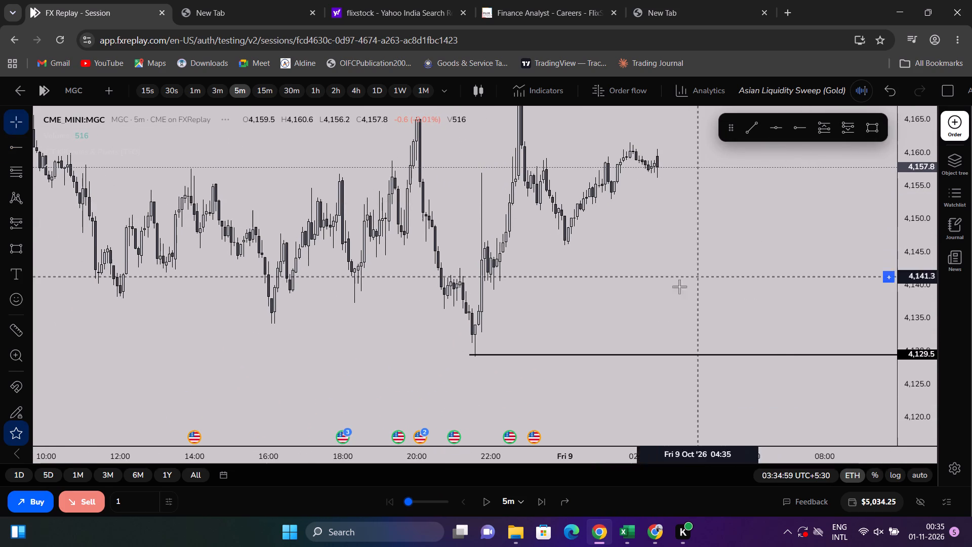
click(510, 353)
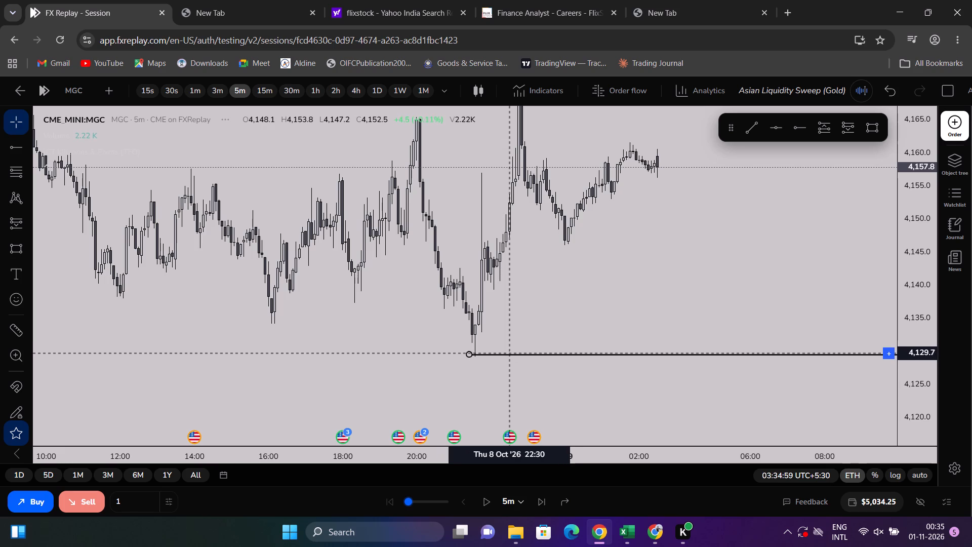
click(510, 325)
Draw a horizontal ray from Thursday 8 October's high and align it with the wick at about 4,170.7.
drag(542, 296, 541, 339)
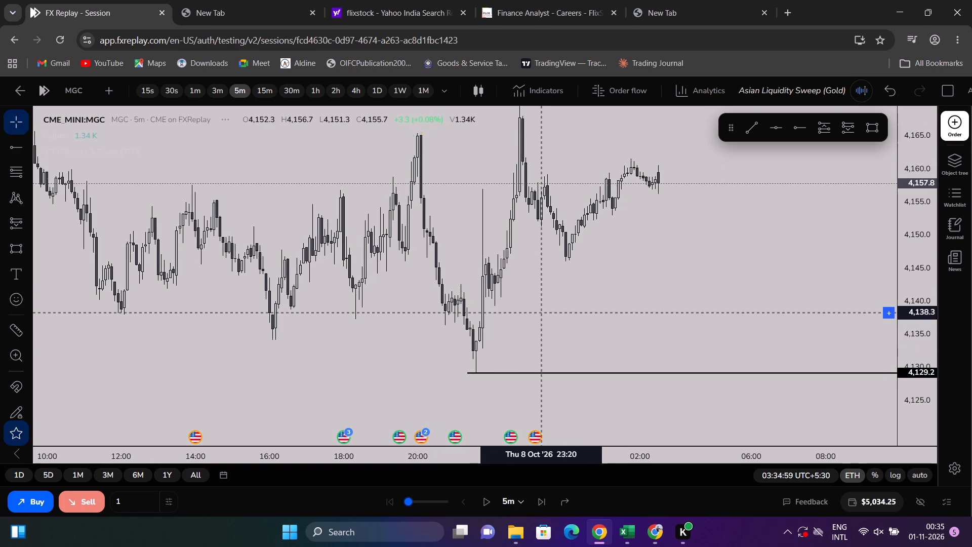
drag(541, 339, 525, 398)
scroll(529, 356, down, 3)
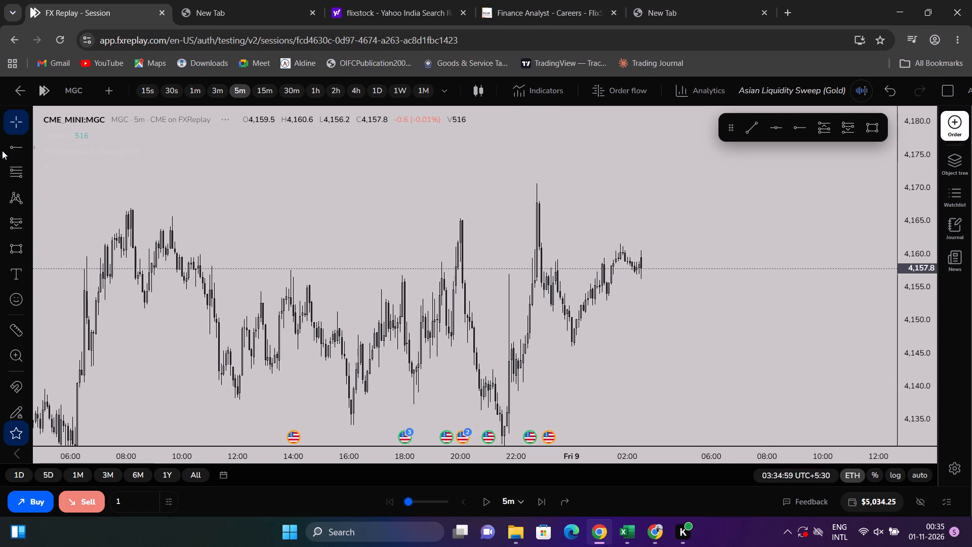
click(2, 150)
click(11, 147)
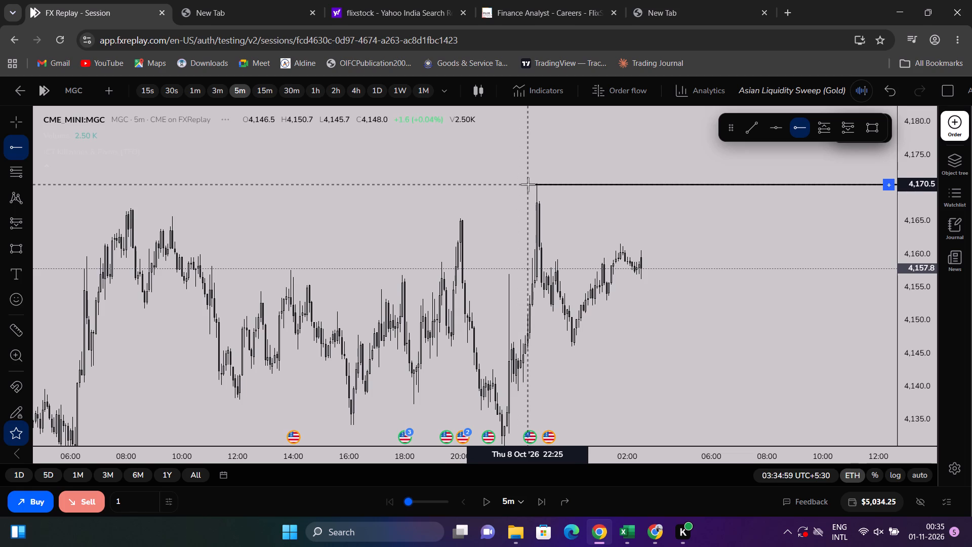
click(527, 182)
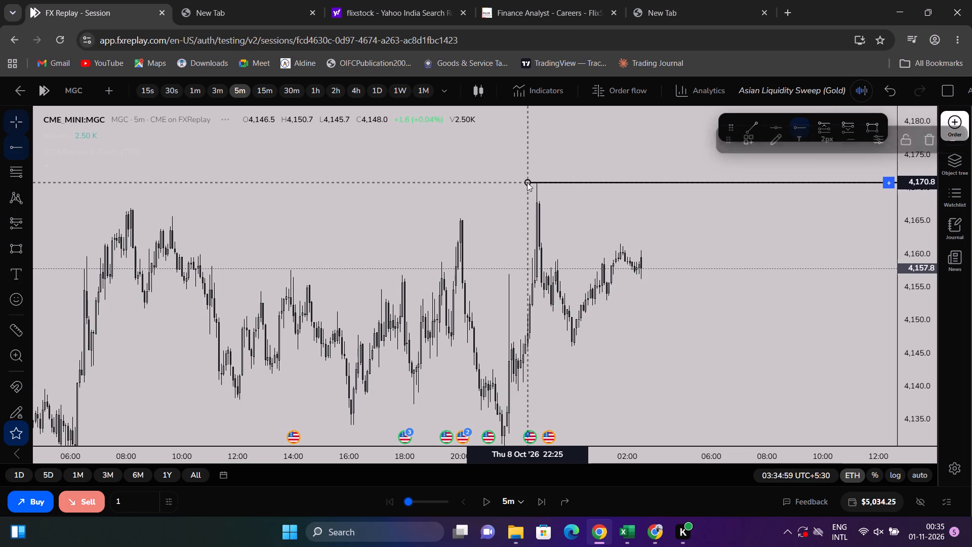
click(582, 220)
drag(660, 273, 624, 293)
click(511, 207)
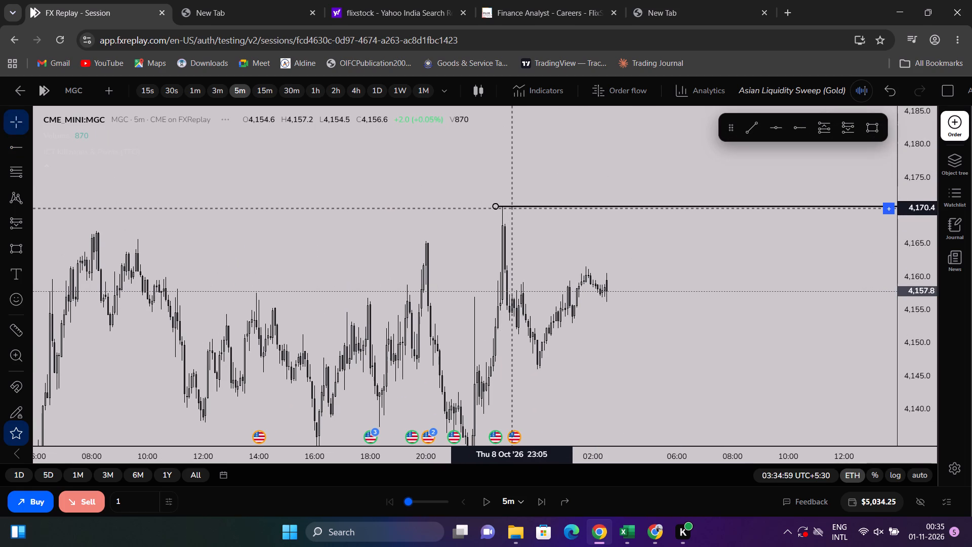
click(525, 241)
Review the 5-minute price action between the rays at the 8 October high and low.
scroll(591, 278, down, 4)
scroll(661, 320, up, 3)
drag(669, 337, 691, 182)
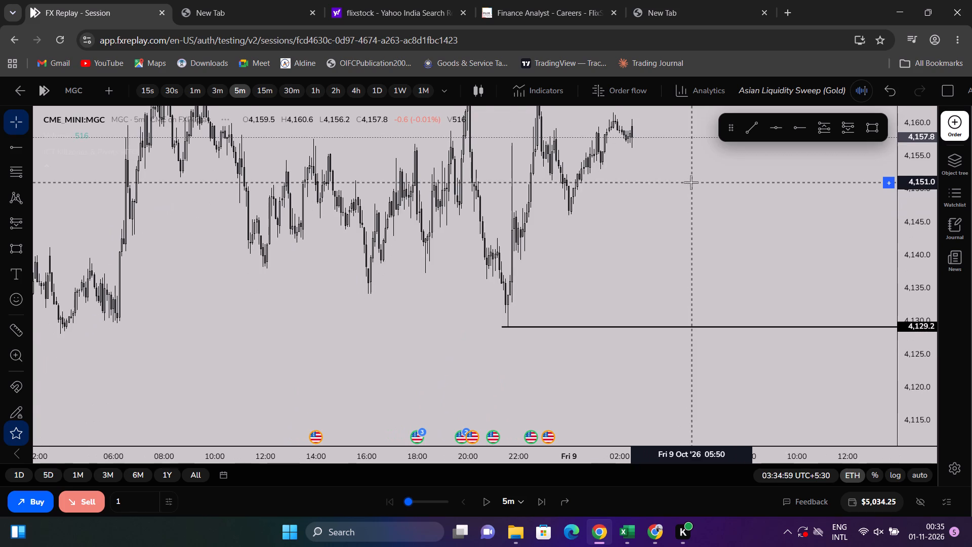
scroll(681, 202, down, 3)
scroll(678, 211, up, 4)
drag(678, 213, 679, 231)
scroll(547, 162, down, 6)
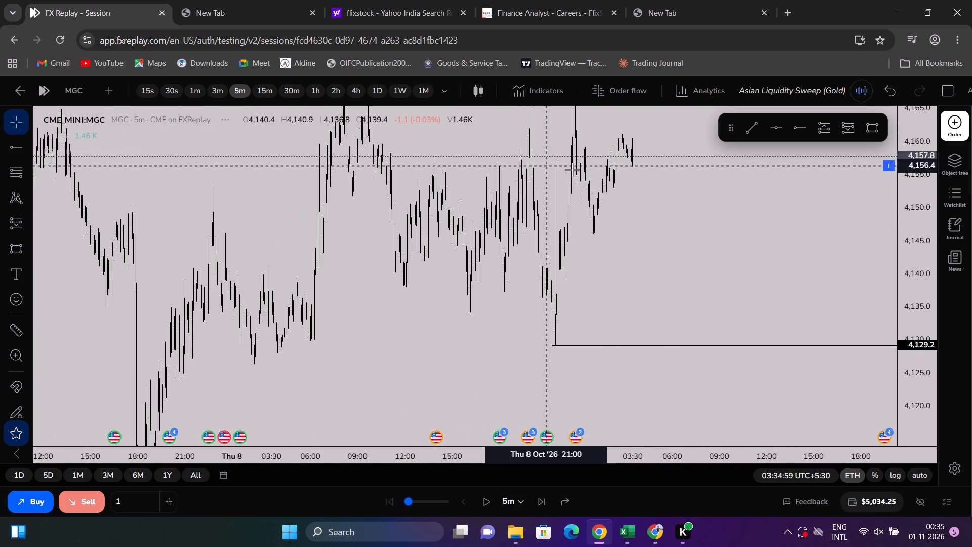
scroll(339, 114, up, 5)
On the daily timeframe, move the low ray to the bottom of the 8 October candle's wick, at about 4,128.3.
click(375, 92)
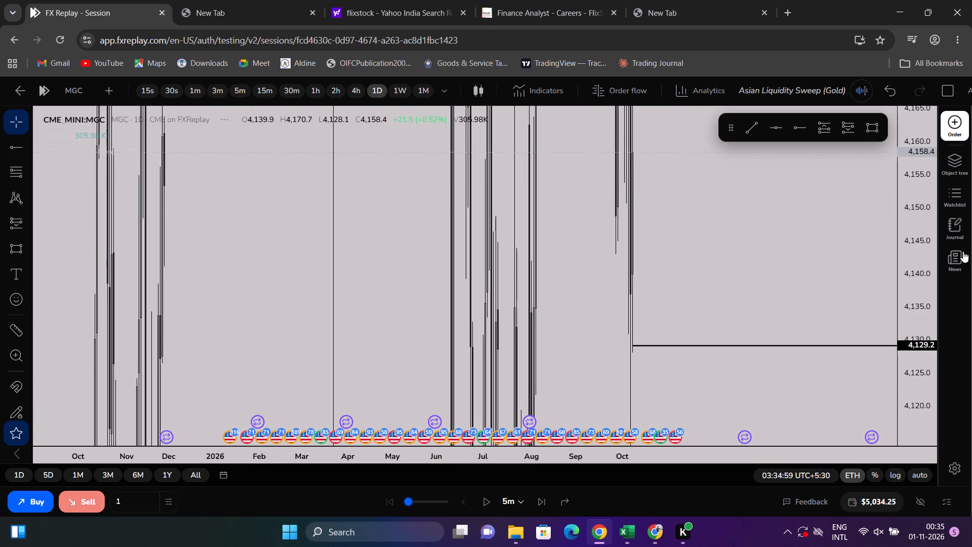
drag(935, 252, 912, 513)
scroll(763, 367, up, 14)
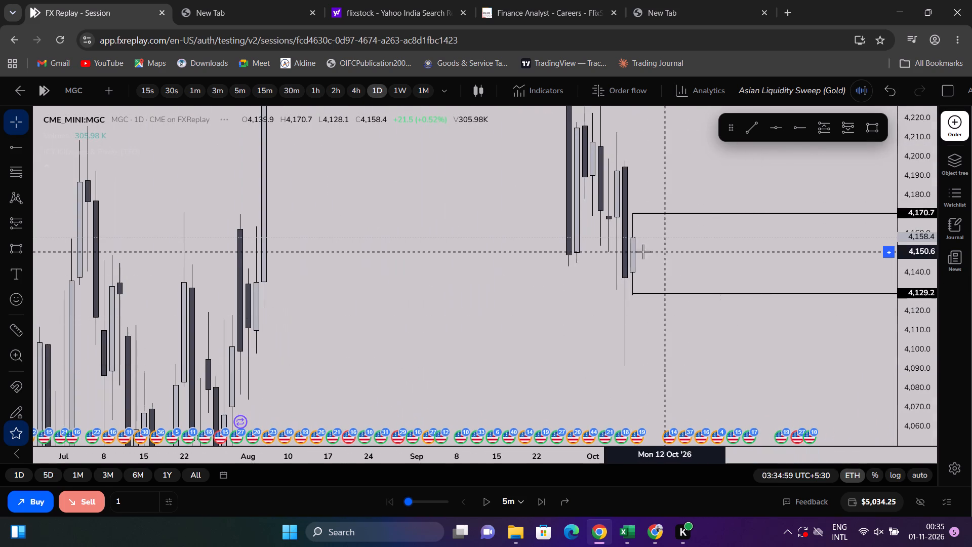
click(742, 259)
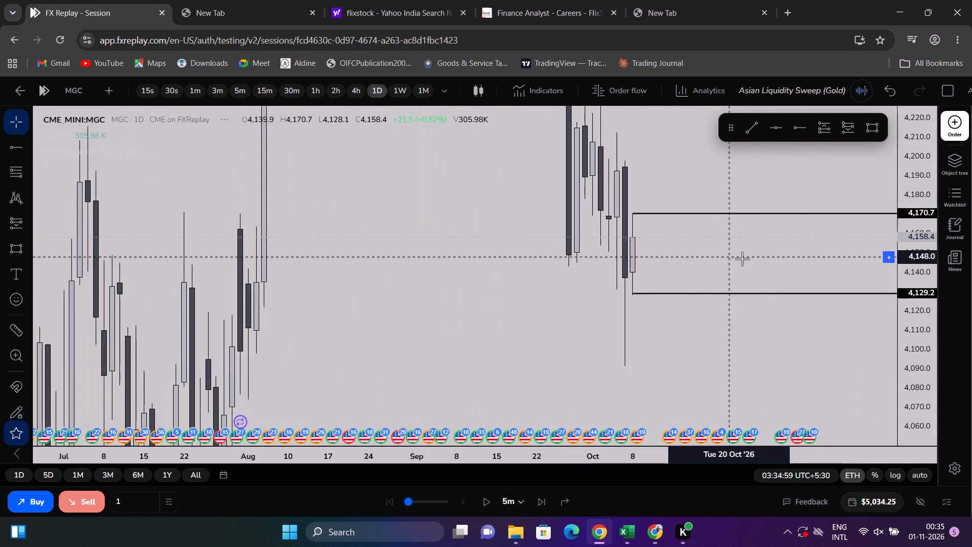
drag(912, 357, 918, 63)
scroll(849, 153, up, 4)
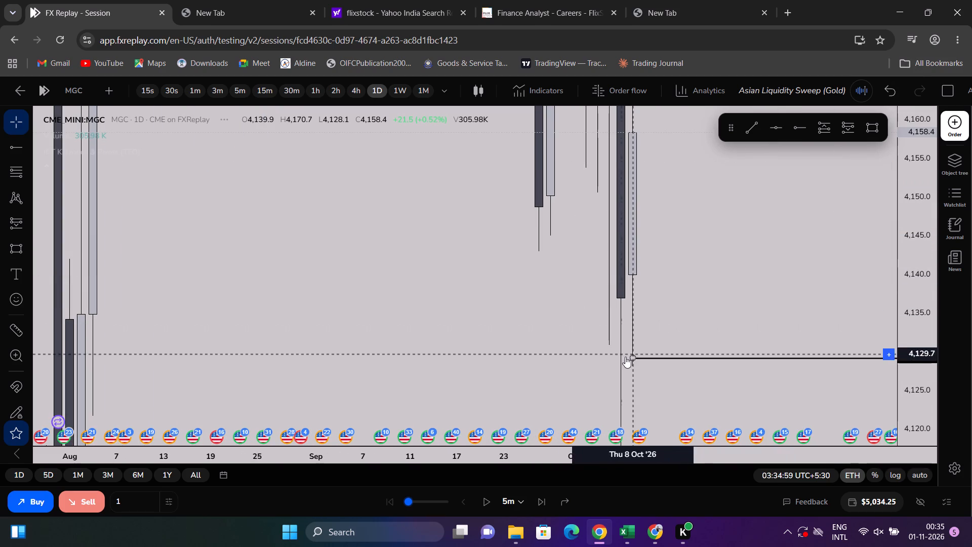
drag(630, 358, 626, 369)
click(705, 317)
drag(637, 369, 632, 368)
click(685, 321)
click(640, 369)
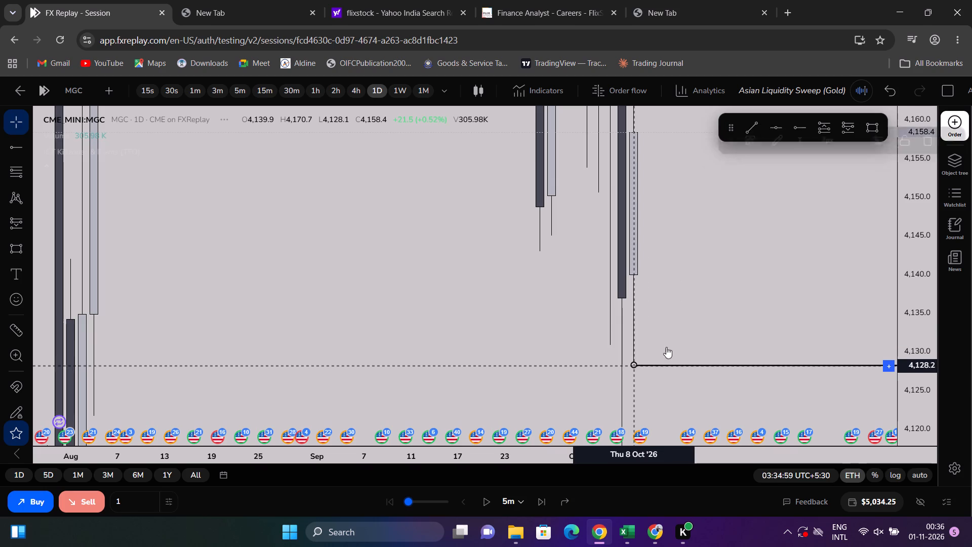
click(703, 327)
Align the high ray with the top of the 8 October daily candle's wick, at about 4,170.6.
drag(918, 274, 806, 537)
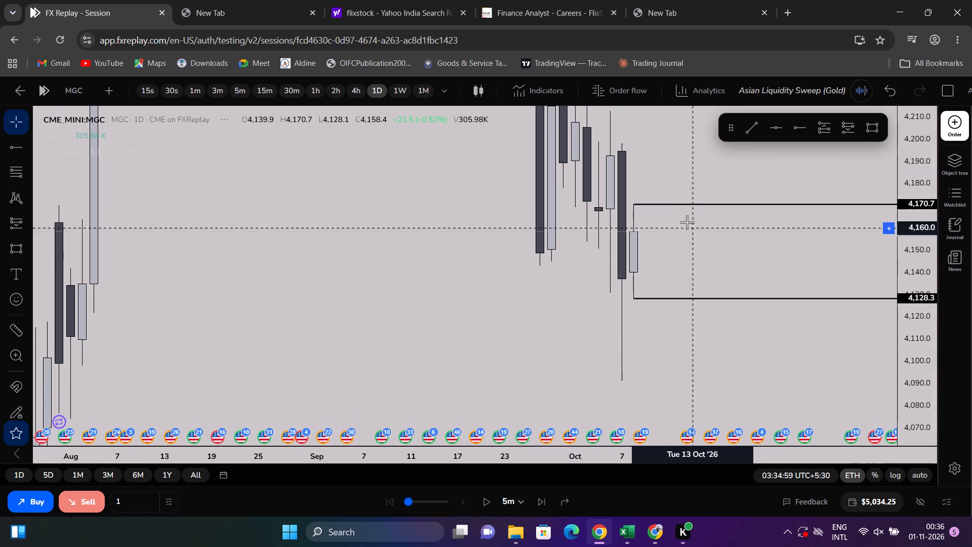
drag(919, 416, 922, 174)
scroll(817, 201, up, 2)
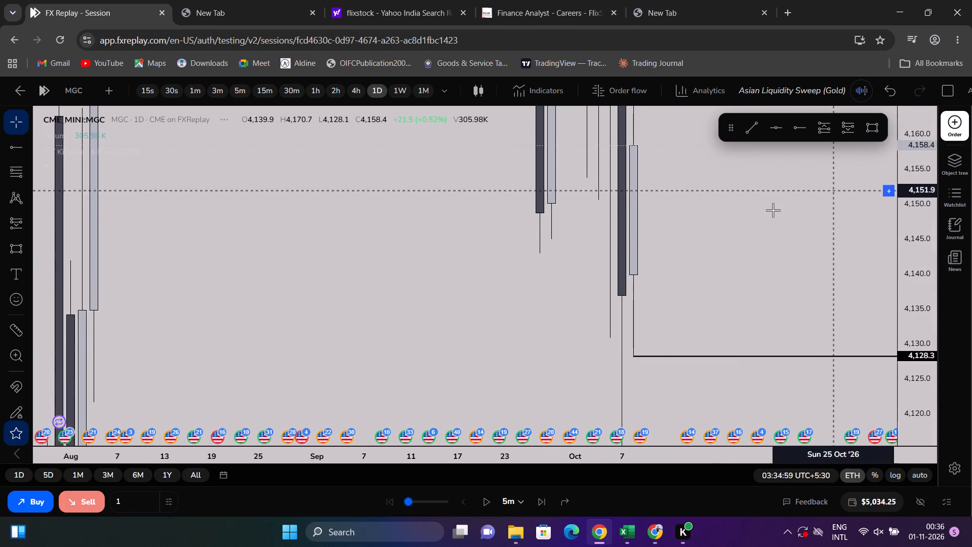
scroll(773, 210, up, 2)
drag(704, 216, 624, 413)
drag(592, 259, 590, 259)
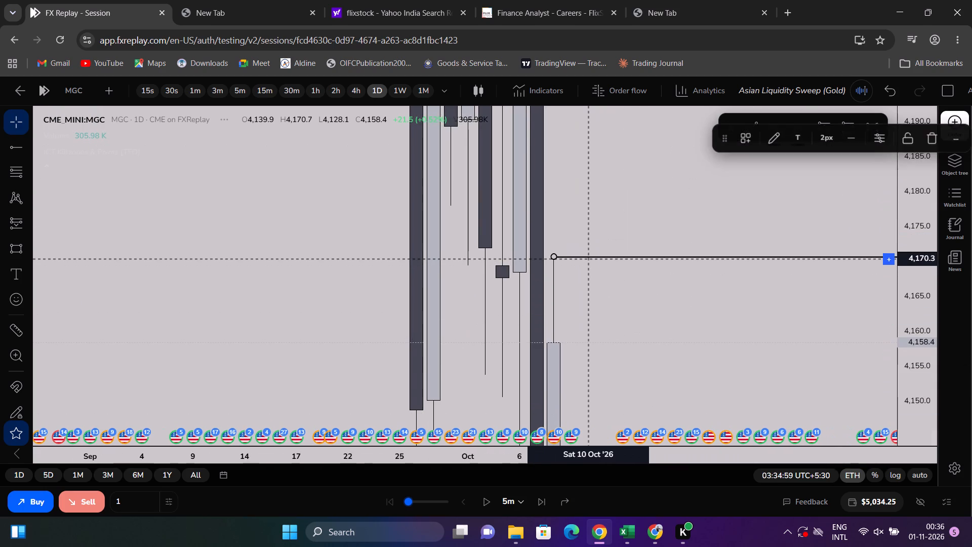
drag(590, 259, 587, 261)
click(594, 276)
drag(596, 261, 590, 257)
click(594, 265)
drag(608, 256, 601, 258)
drag(607, 273, 606, 275)
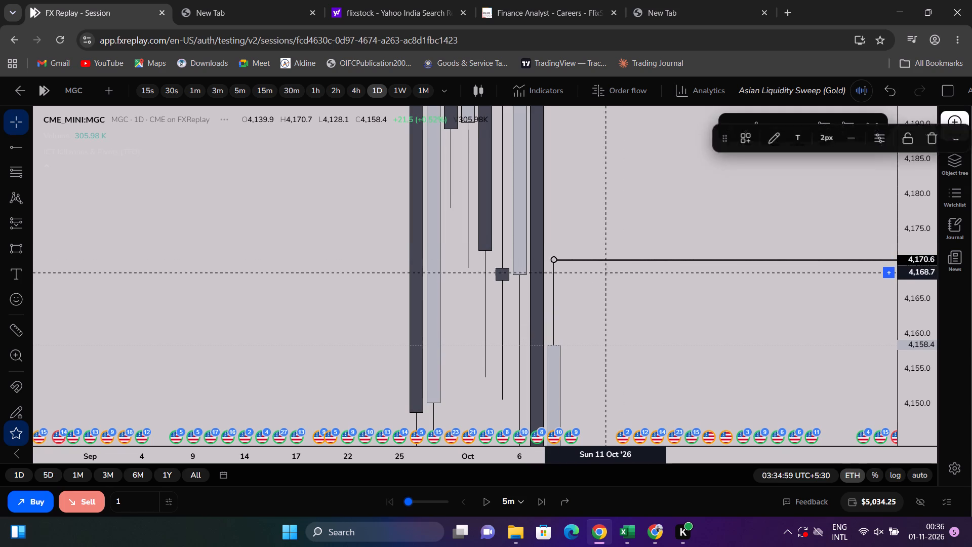
drag(606, 275, 606, 278)
Apply the saved PDL template to the ray at the 8 October low to label it PDL.
drag(914, 300, 794, 546)
scroll(669, 347, down, 3)
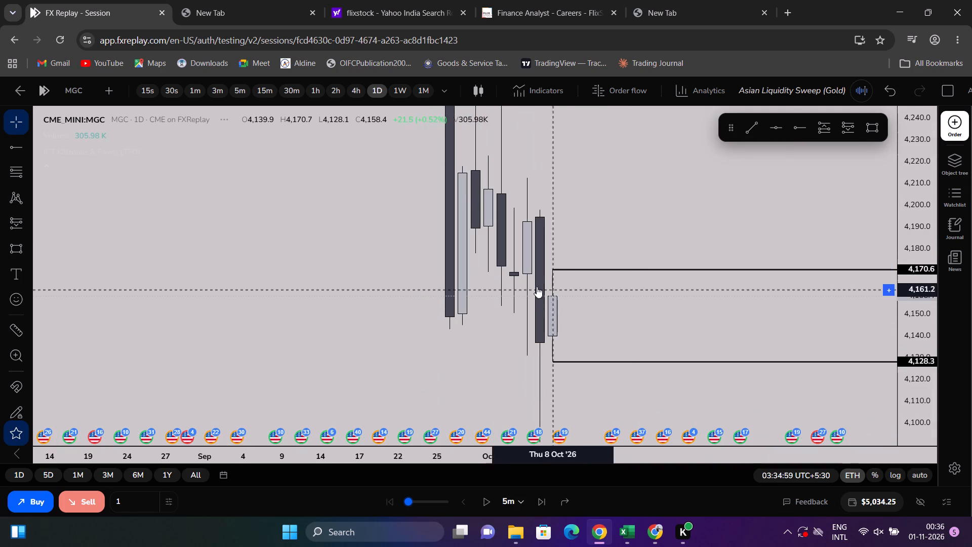
drag(626, 330, 673, 237)
scroll(742, 334, down, 4)
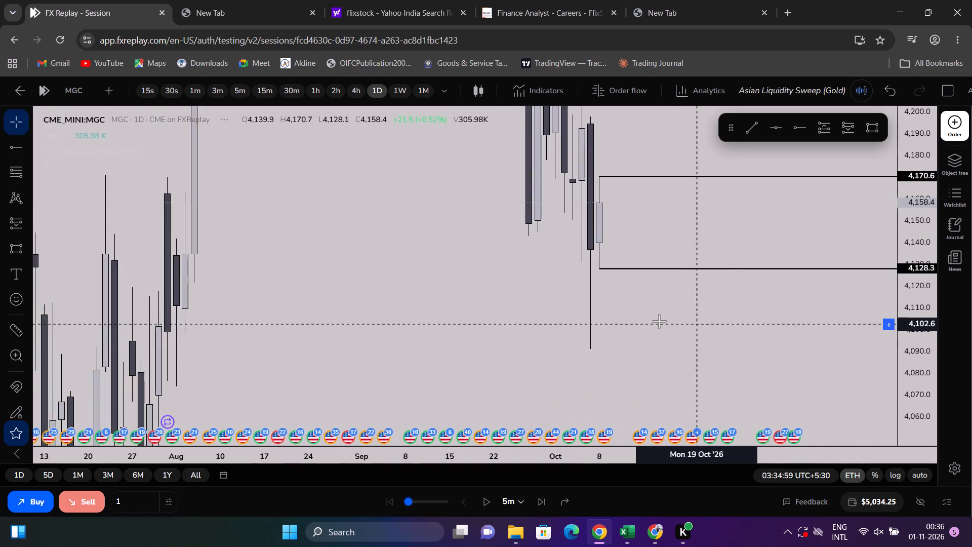
scroll(637, 318, up, 7)
double_click(603, 268)
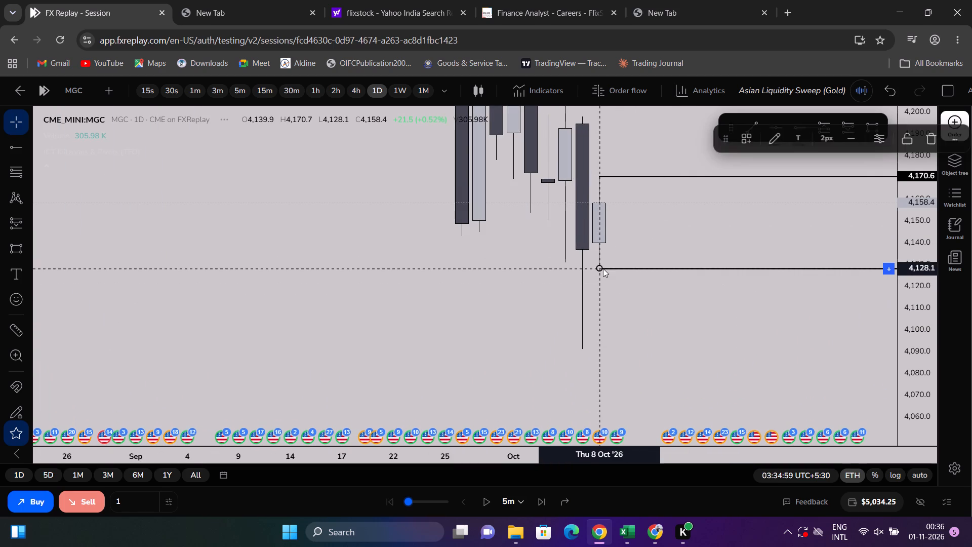
click(423, 345)
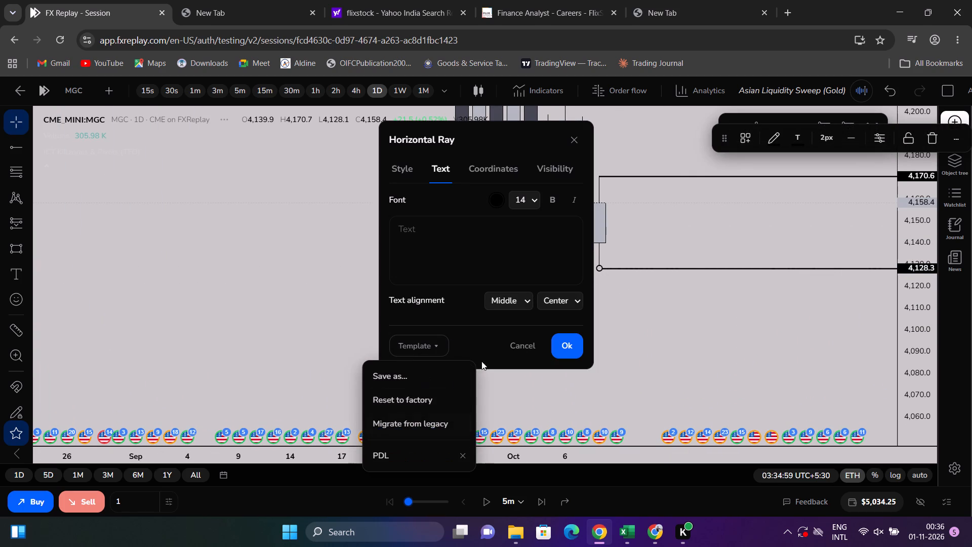
click(391, 454)
click(692, 372)
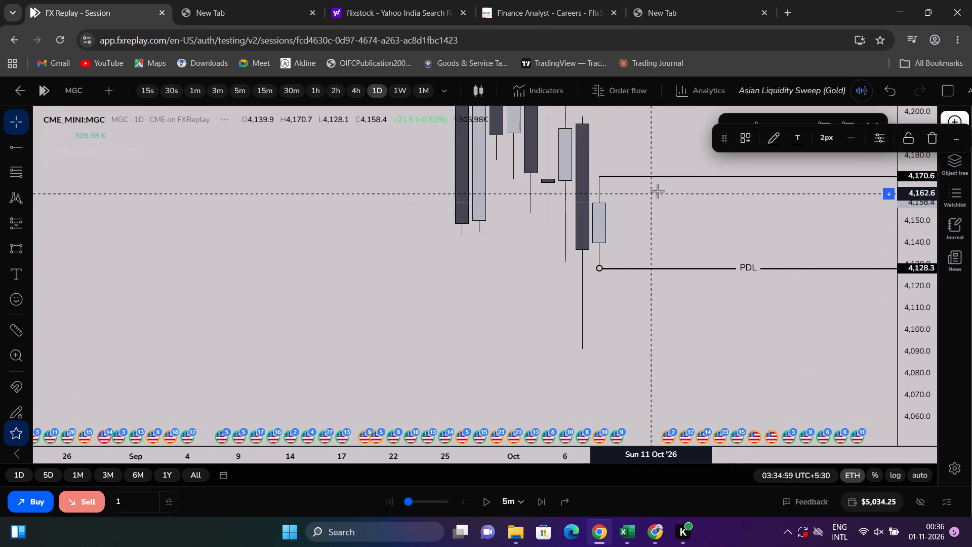
Label the ray at the 8 October high with the text PDH.
double_click(656, 178)
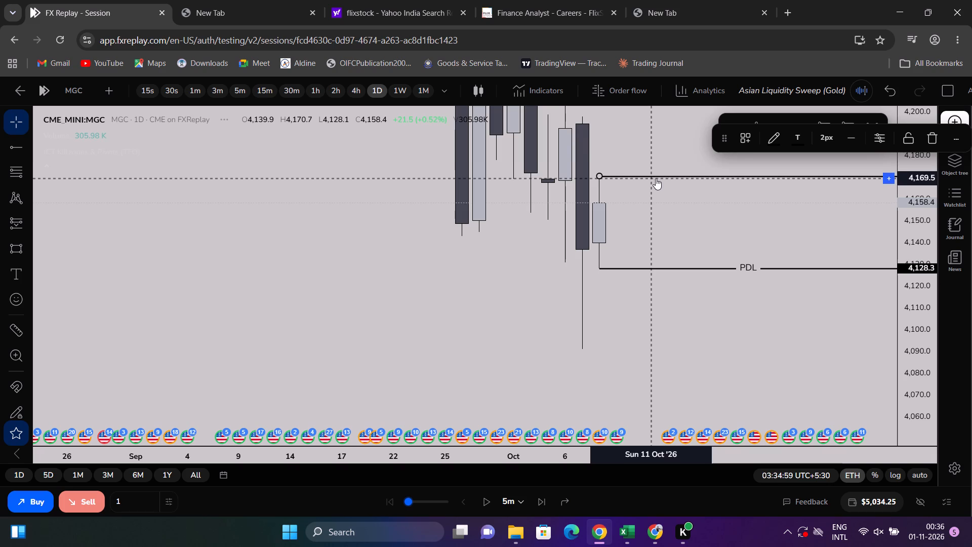
click(463, 223)
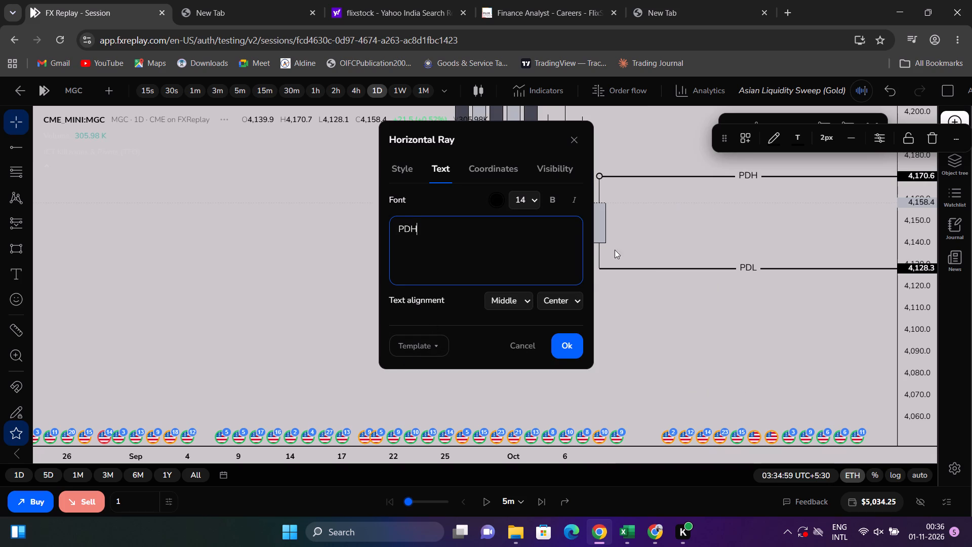
click(566, 345)
click(679, 314)
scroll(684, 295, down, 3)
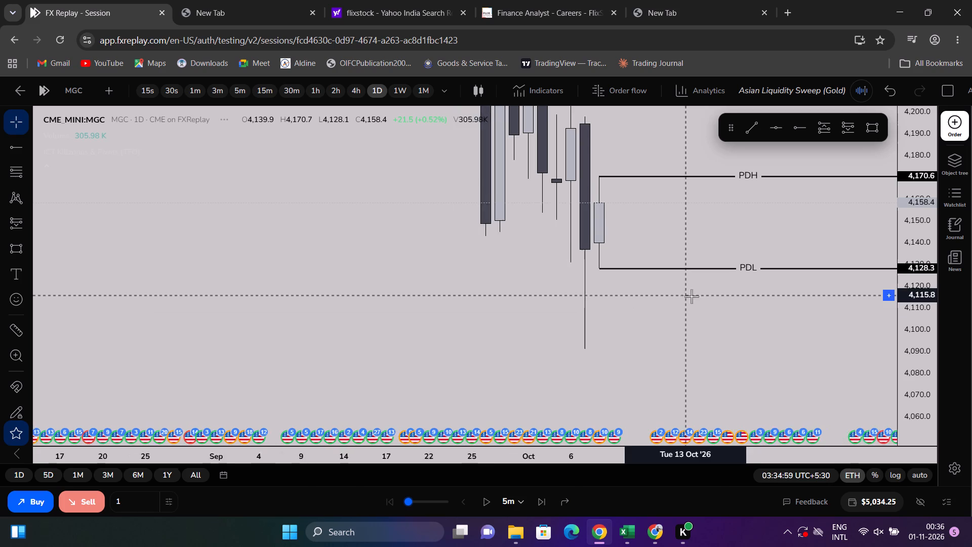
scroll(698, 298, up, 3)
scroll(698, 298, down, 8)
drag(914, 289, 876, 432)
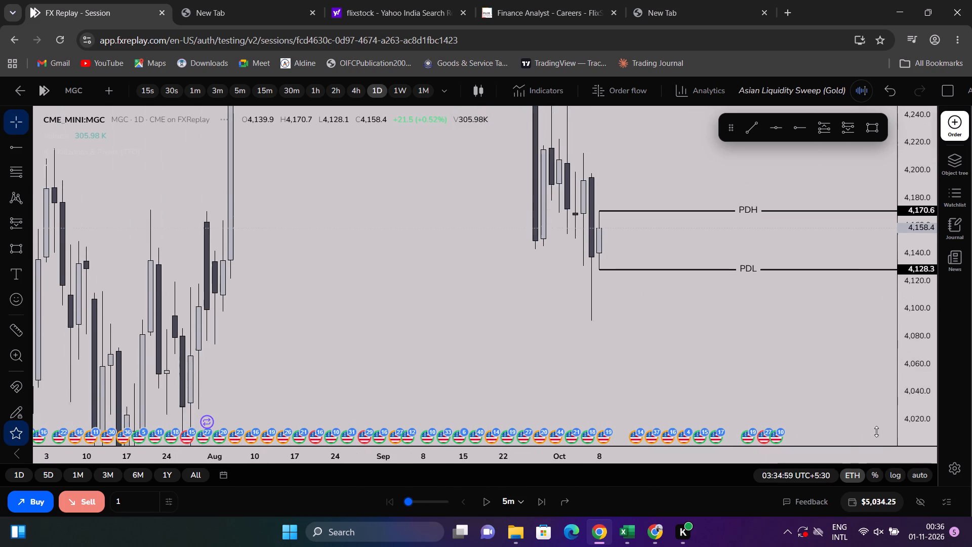
Examine the daily candles around the PDH and PDL levels to judge the bias for 9 October.
drag(876, 432, 879, 432)
scroll(655, 320, down, 3)
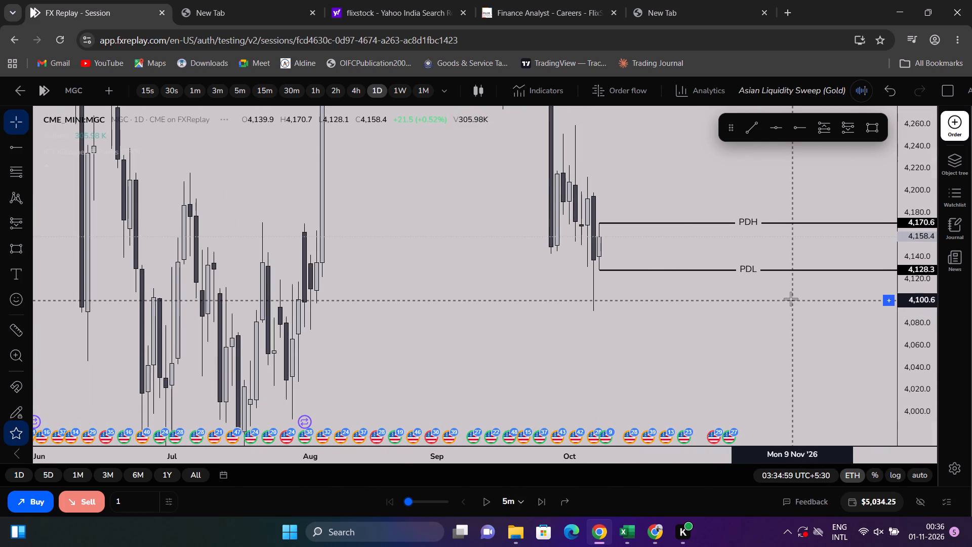
scroll(791, 299, up, 3)
scroll(741, 299, down, 5)
scroll(741, 300, up, 4)
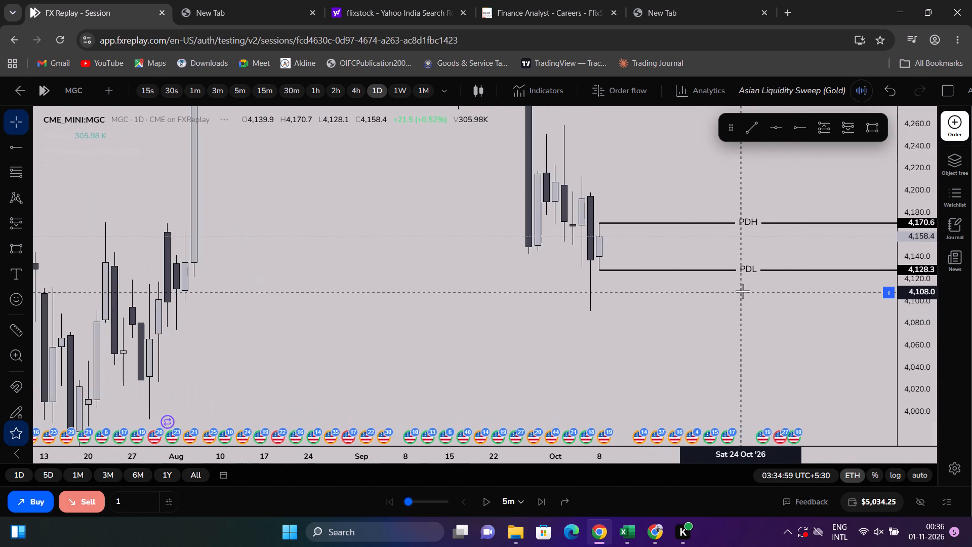
drag(910, 335, 877, 197)
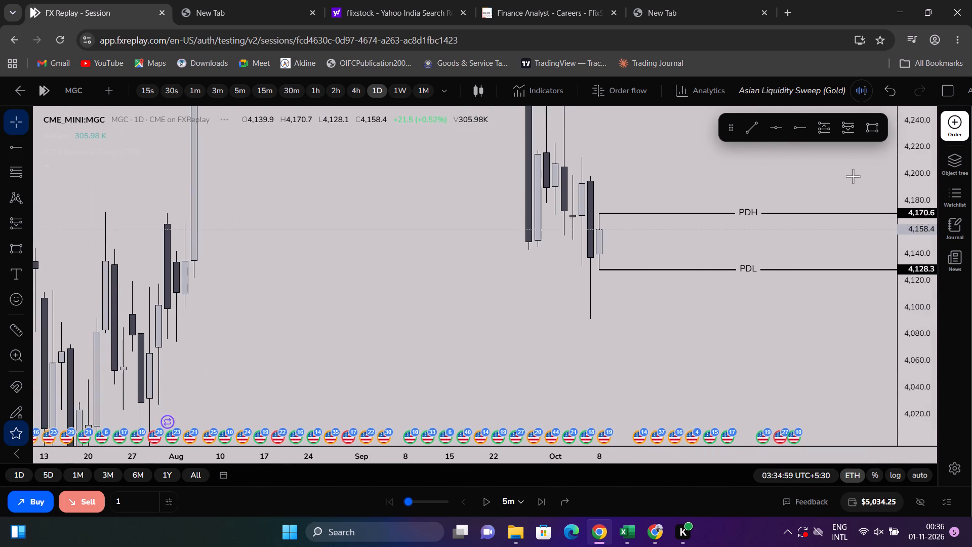
alt+scroll(740, 246, up, 1)
Switch to the Excel backtest log and set the Bias for 2026-10-09 to Bullish.
key(alt+Tab)
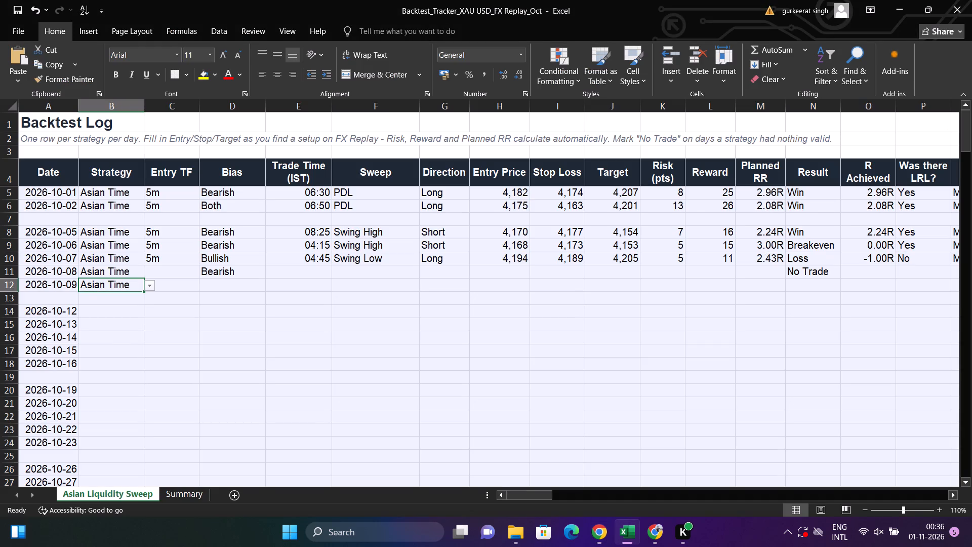
key(Right)
key(Right)
key(alt+Down)
key(Down)
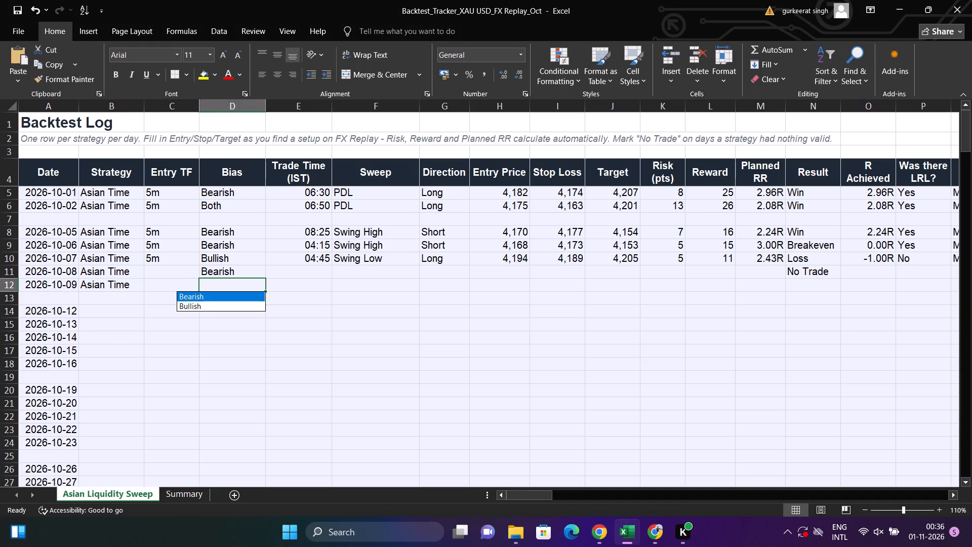
key(Down)
key(Up)
key(Return)
key(alt+Down)
key(Down)
key(Down)
key(Return)
Enter 5m as the Entry TF for 2026-10-09 and move on to that row's Trade Time cell.
key(Left)
text(5M)
key(Return)
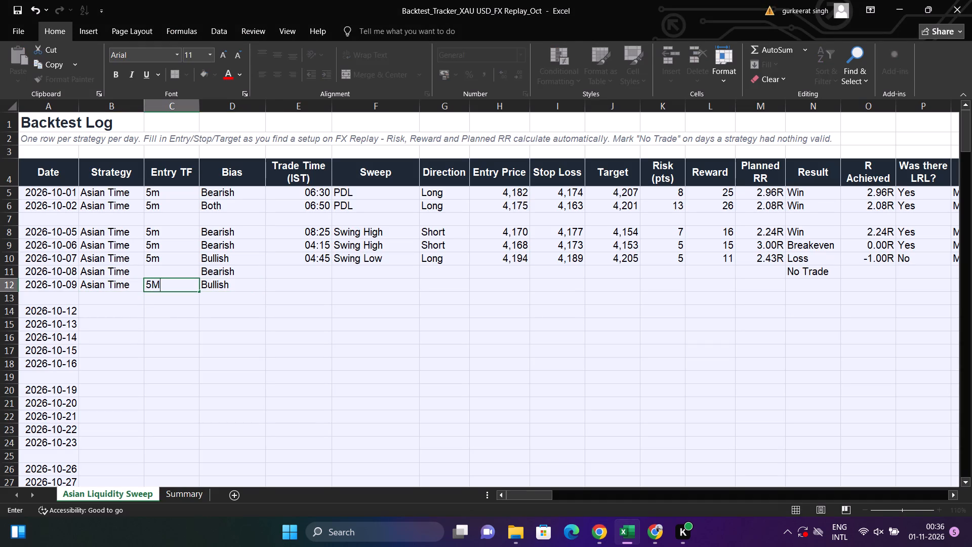
key(Up)
key(F2)
key(BackSpace)
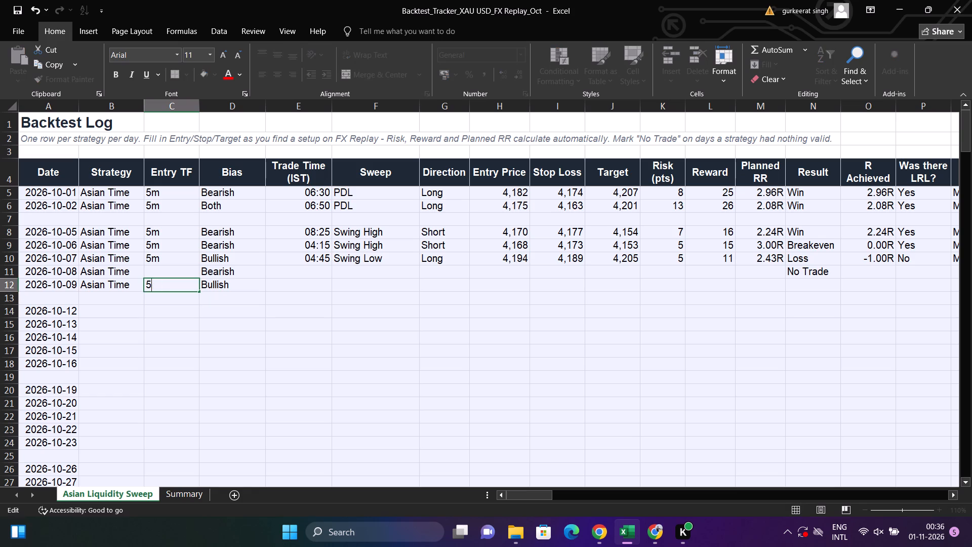
key(Return)
key(Up)
key(Right)
key(Right)
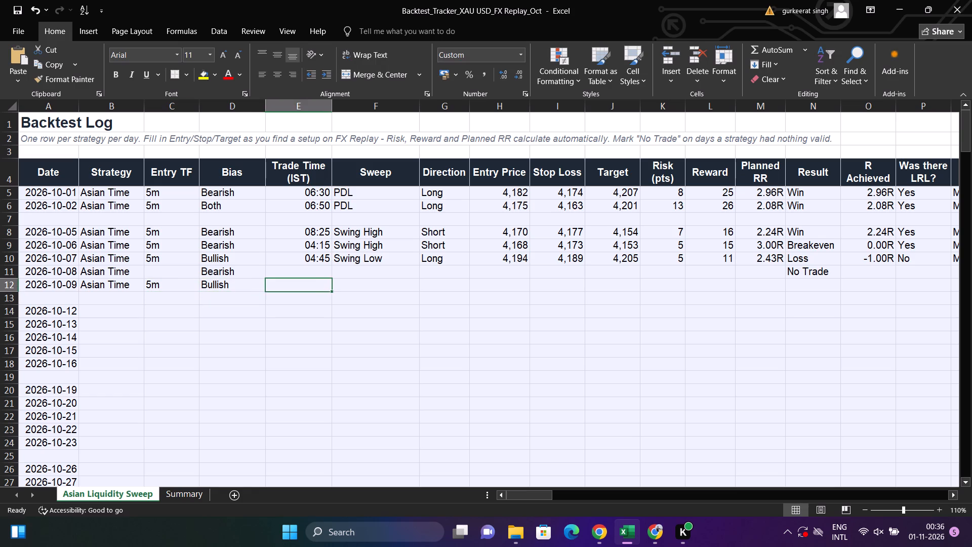
key(Left)
key(Right)
Return to FX Replay and, on the 4-hour timeframe, draw a horizontal ray from the low of the 8 October 23:30 candle.
key(alt+Tab)
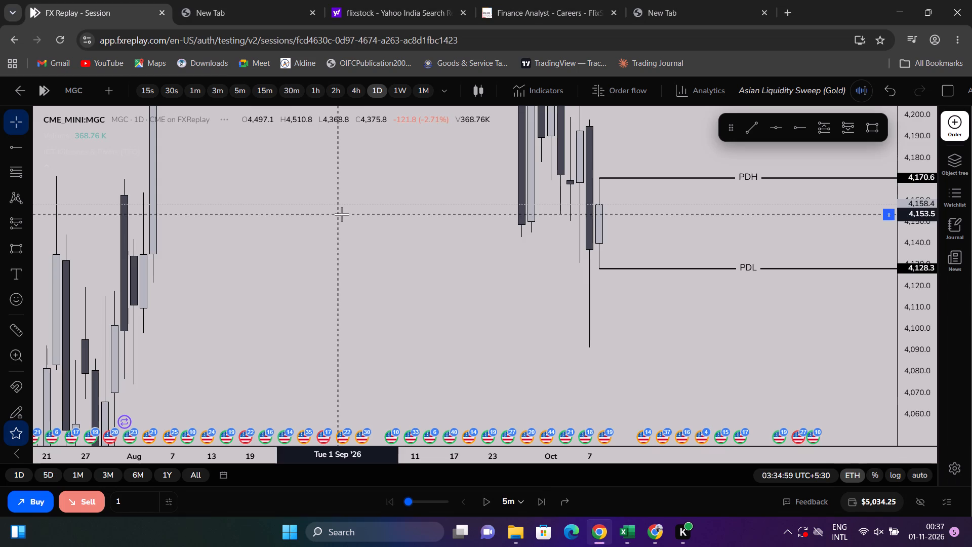
click(352, 89)
drag(918, 363, 918, 360)
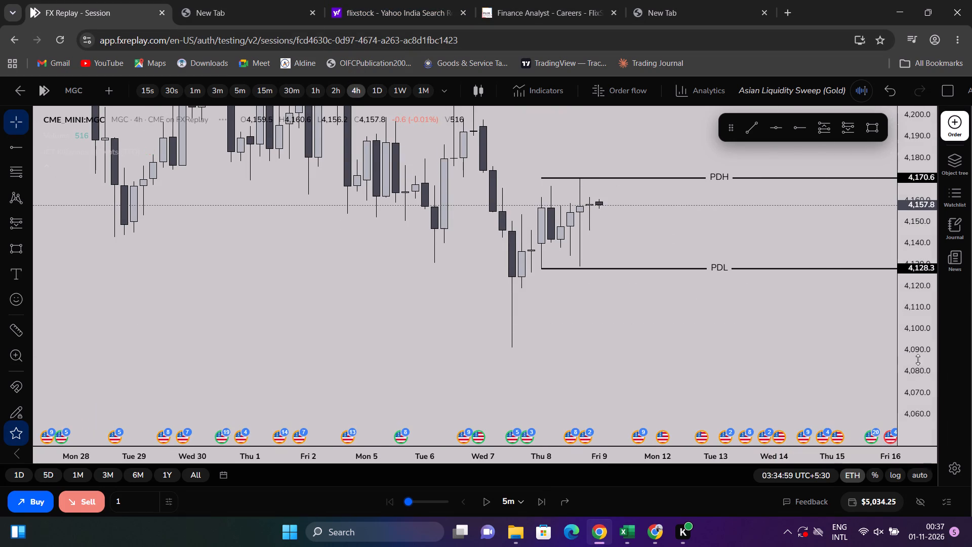
drag(918, 360, 928, 158)
scroll(766, 182, up, 4)
click(688, 192)
drag(671, 191, 629, 320)
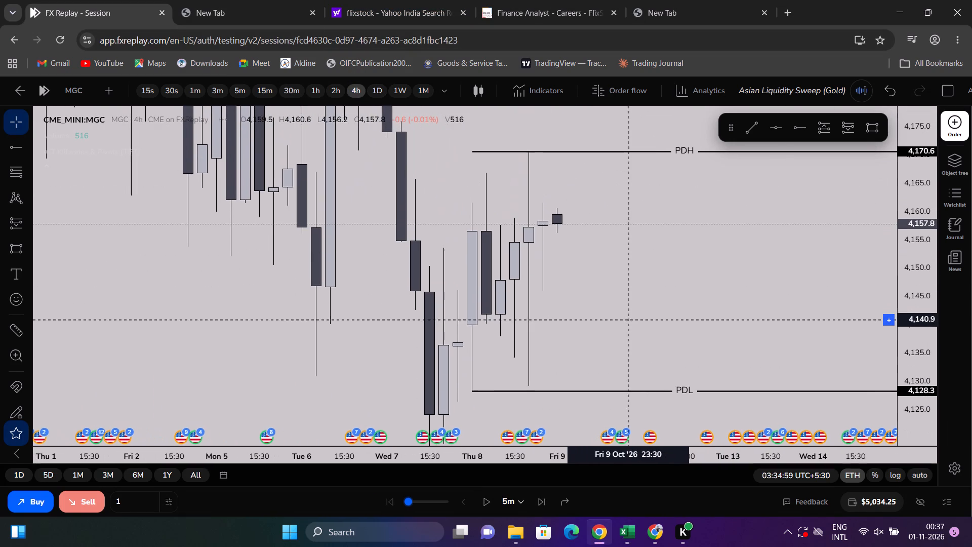
drag(629, 320, 627, 318)
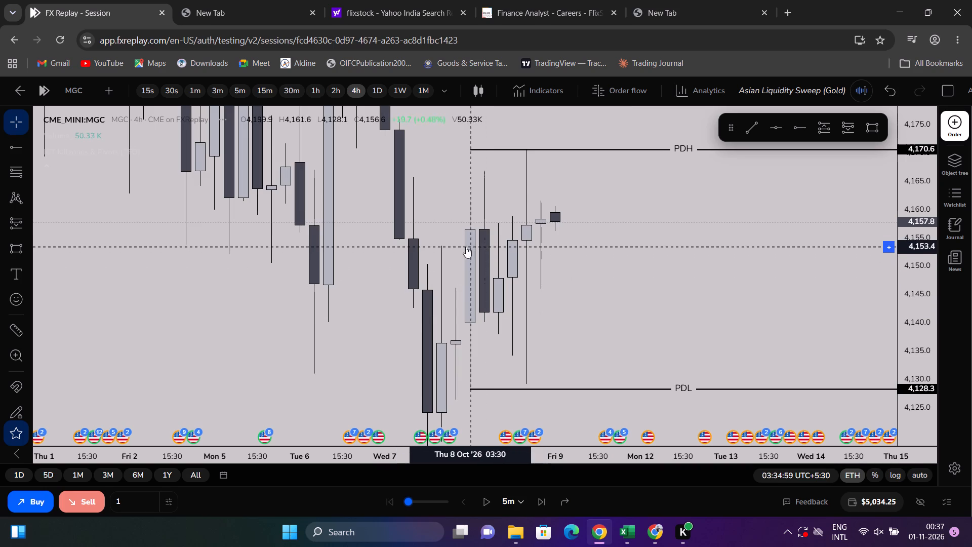
click(13, 142)
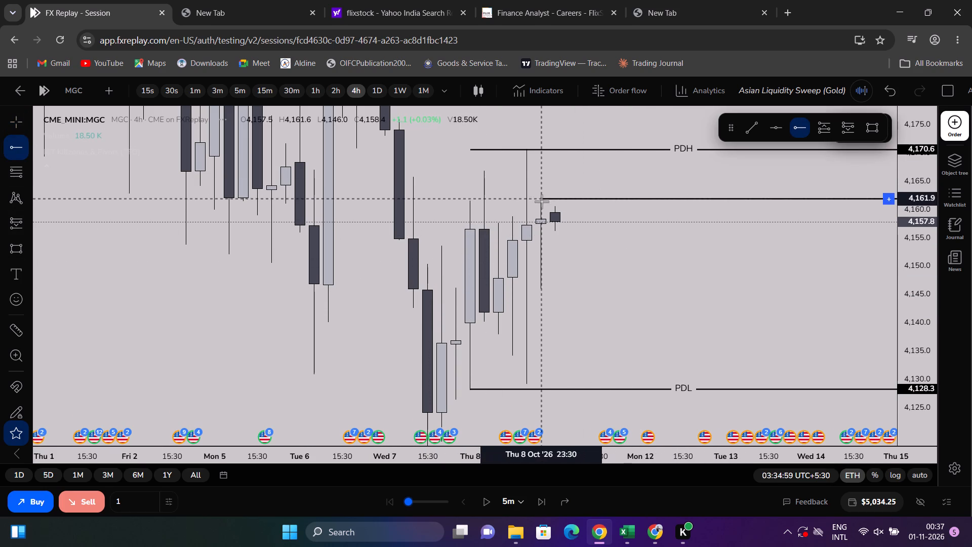
click(537, 289)
click(557, 304)
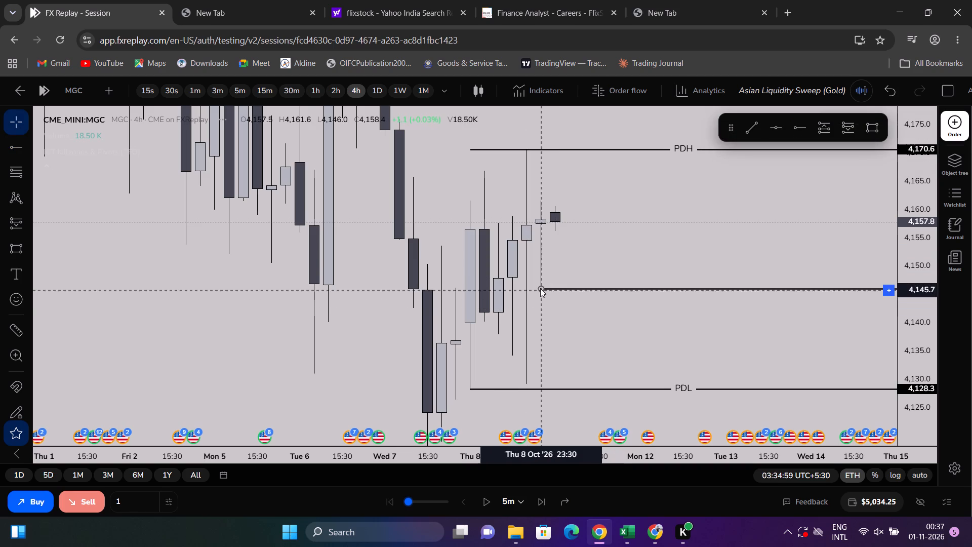
Align the new ray with the bottom of the 8 October 23:30 candle's wick, at about 4,146.0.
click(540, 288)
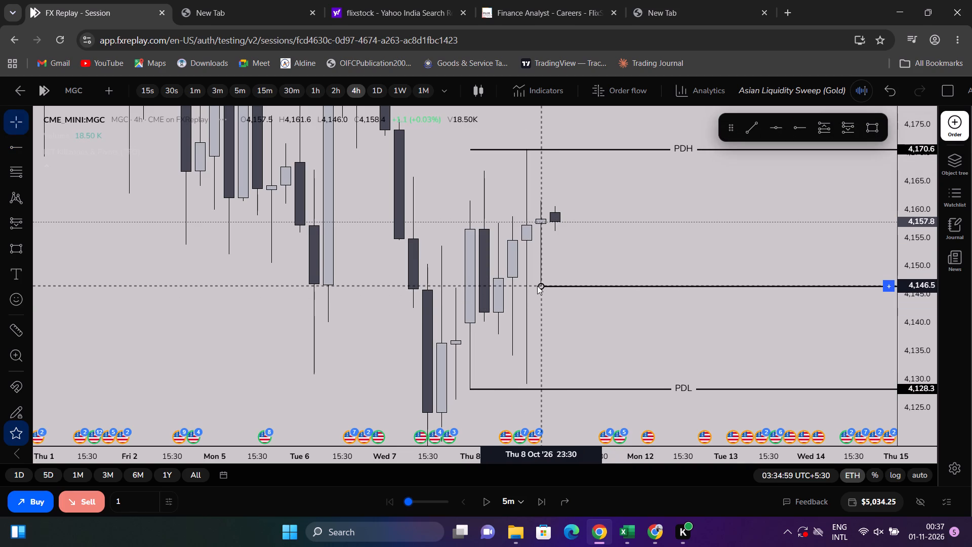
click(557, 297)
click(551, 286)
click(558, 303)
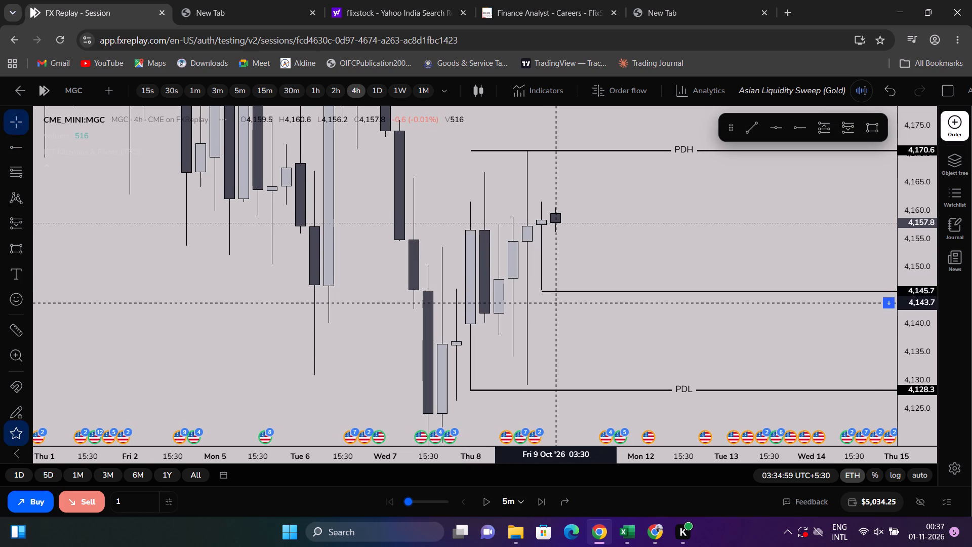
click(558, 292)
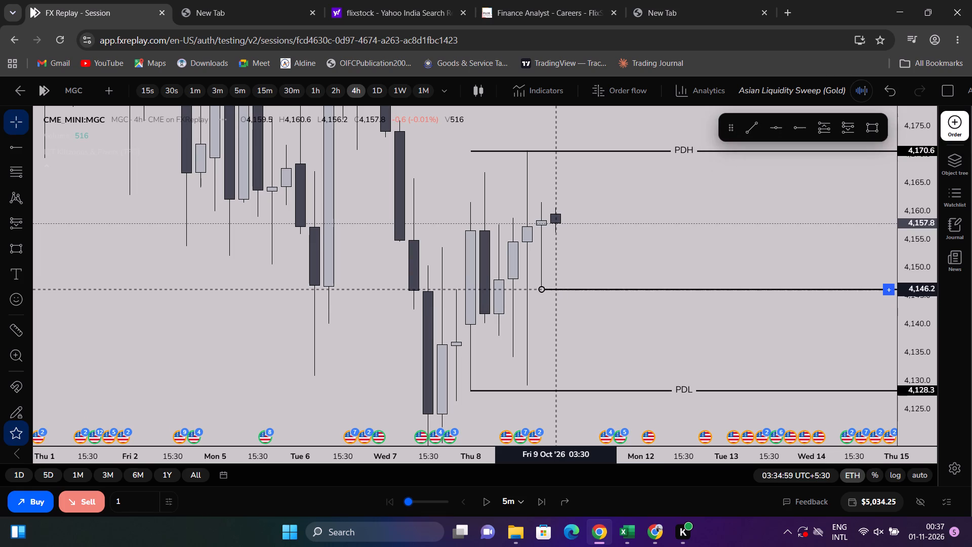
click(559, 304)
drag(926, 368, 928, 150)
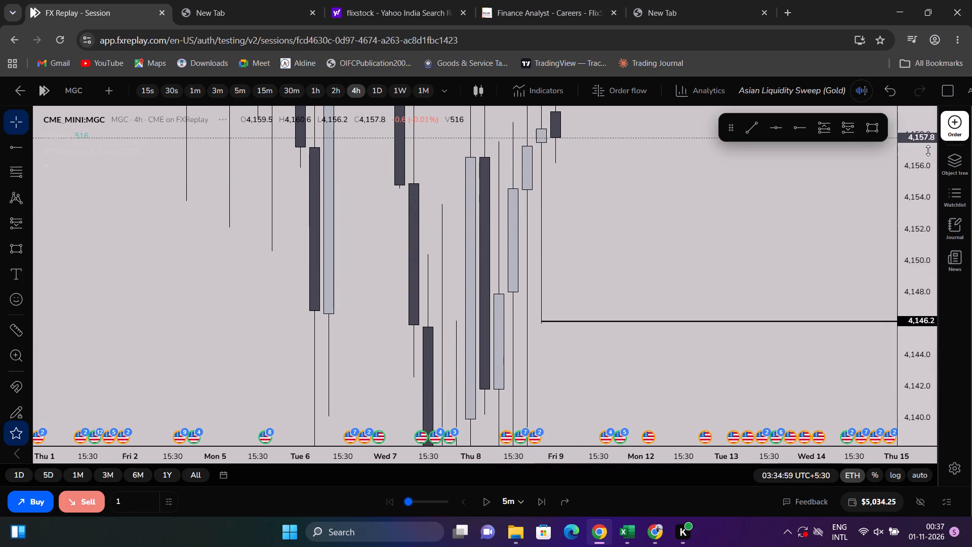
drag(928, 150, 889, 340)
drag(611, 292, 605, 293)
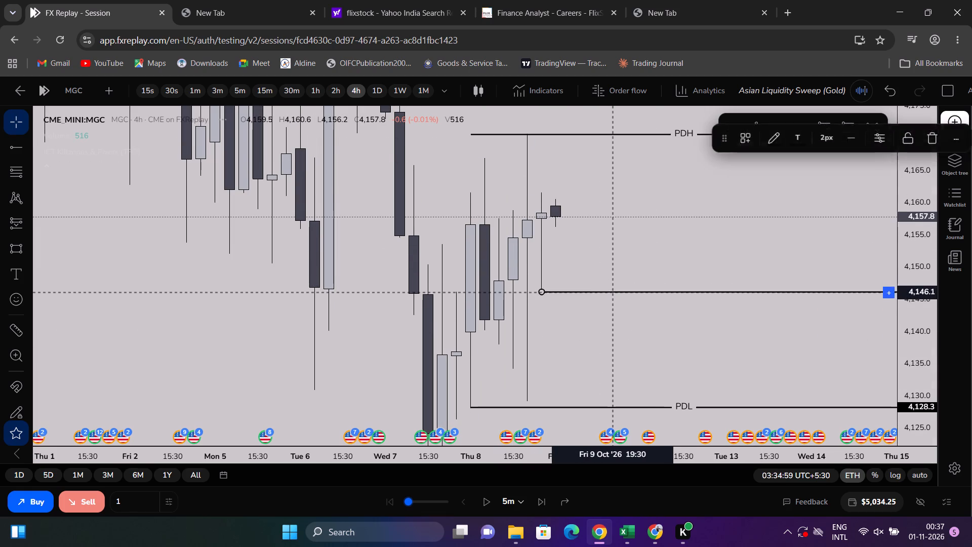
drag(605, 293, 606, 293)
drag(615, 314, 614, 324)
drag(921, 389, 927, 198)
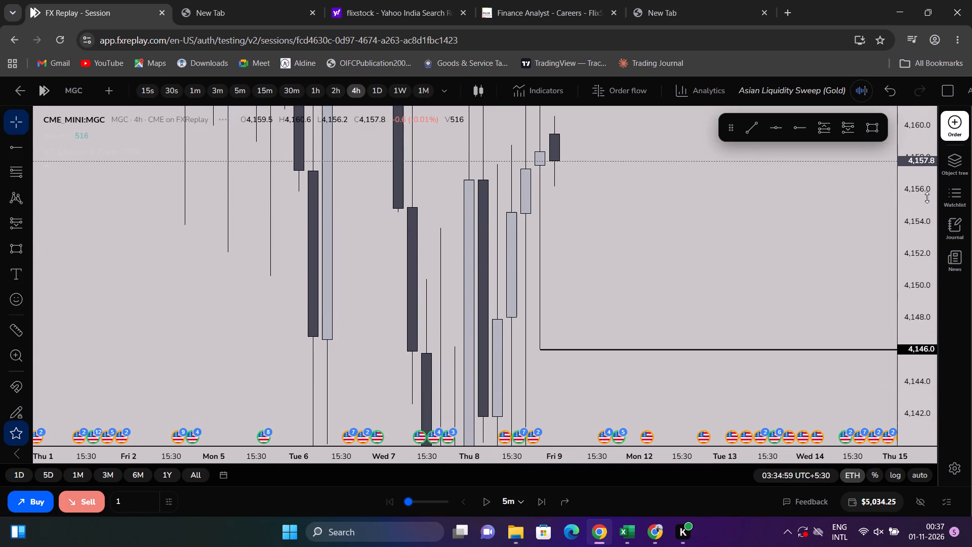
drag(927, 198, 890, 458)
Examine price relative to PDH, PDL and the new low ray on the 4-hour and daily timeframes.
scroll(536, 331, down, 2)
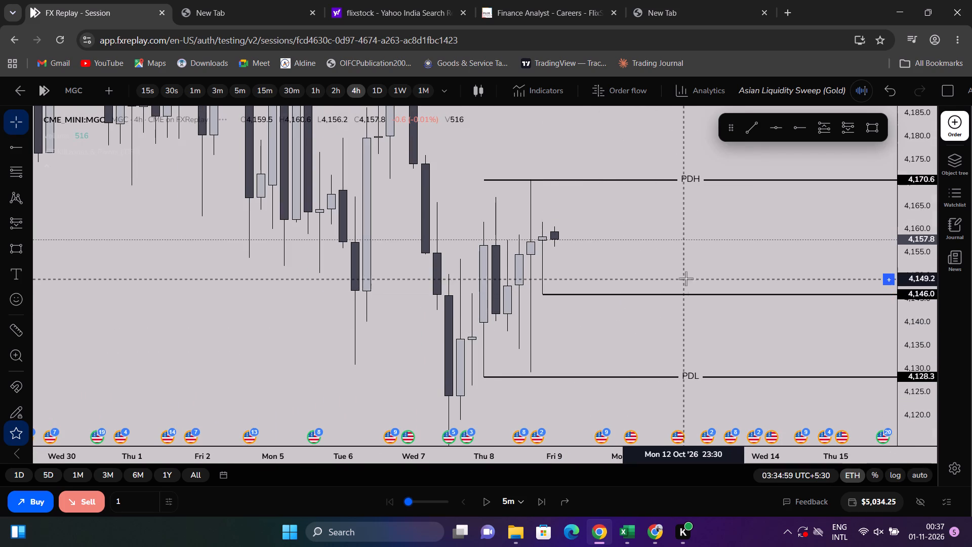
scroll(607, 206, down, 1)
scroll(607, 206, up, 3)
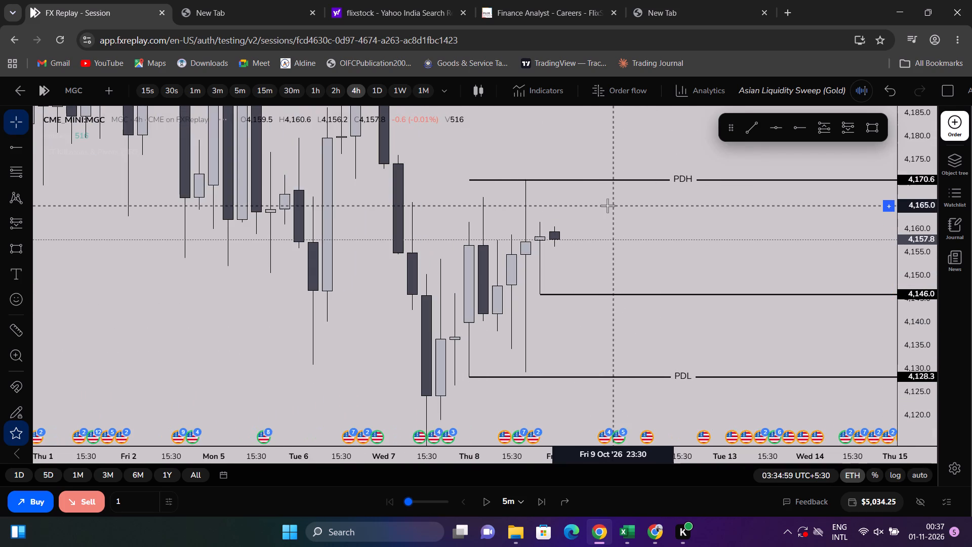
scroll(607, 206, down, 2)
scroll(607, 206, up, 6)
right_drag(427, 285, 372, 322)
scroll(372, 322, down, 2)
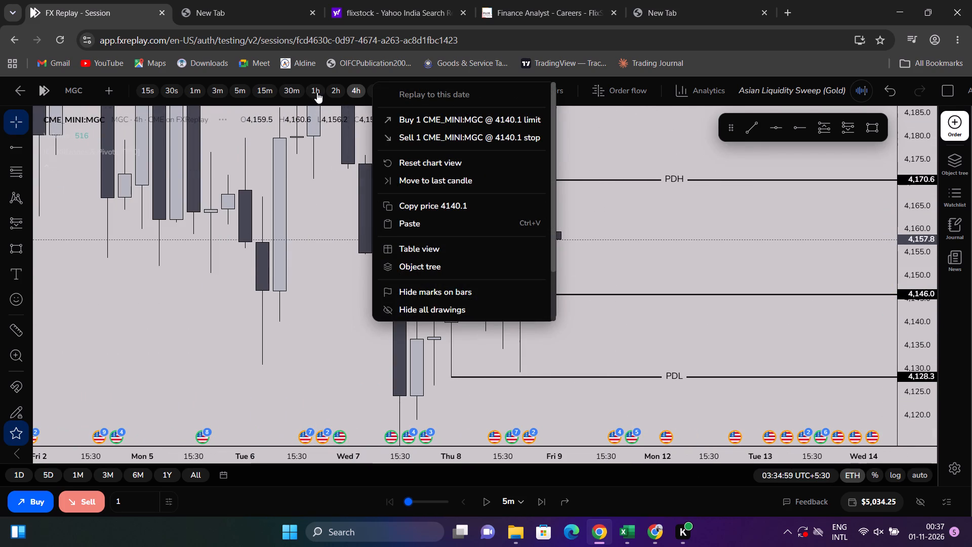
click(684, 226)
scroll(500, 207, down, 4)
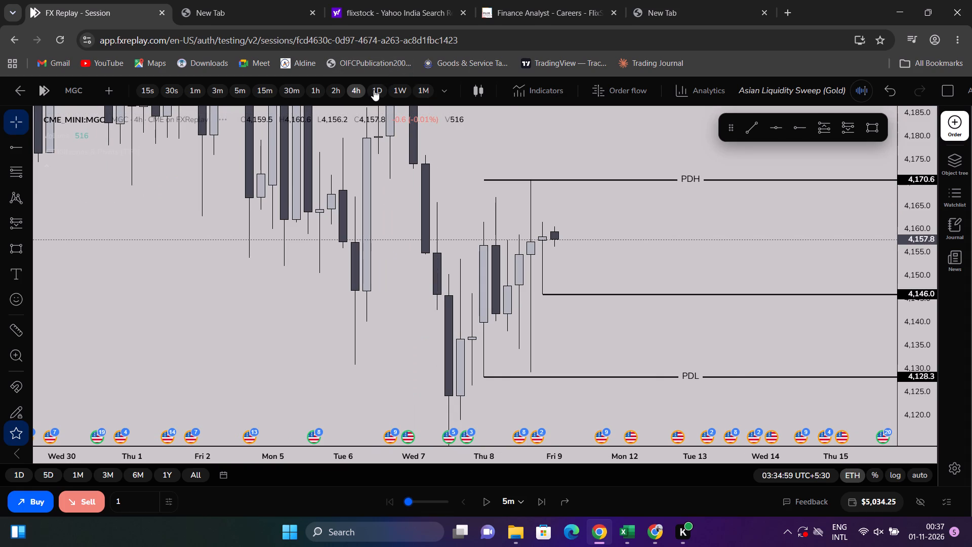
click(371, 91)
scroll(427, 141, up, 3)
scroll(777, 228, down, 4)
drag(918, 239, 860, 434)
scroll(669, 368, down, 8)
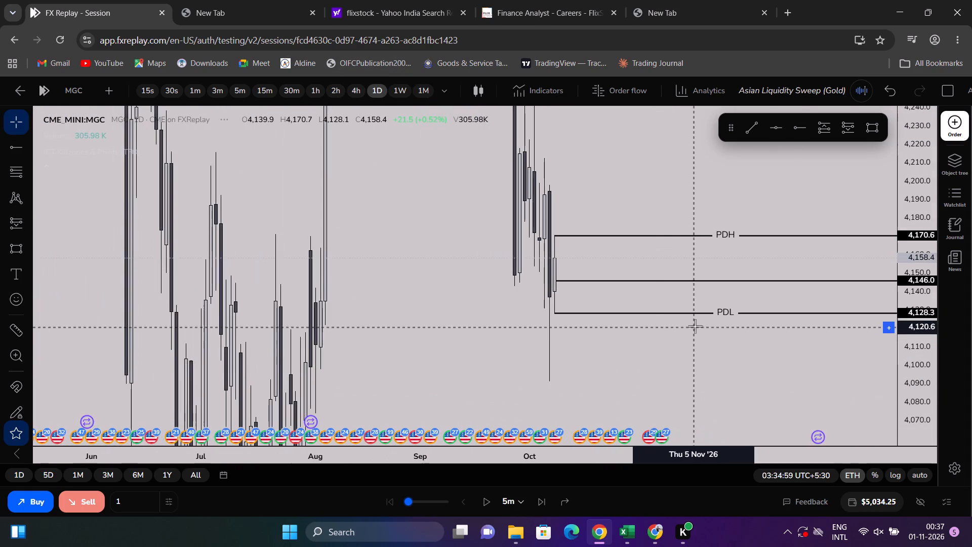
scroll(695, 326, up, 4)
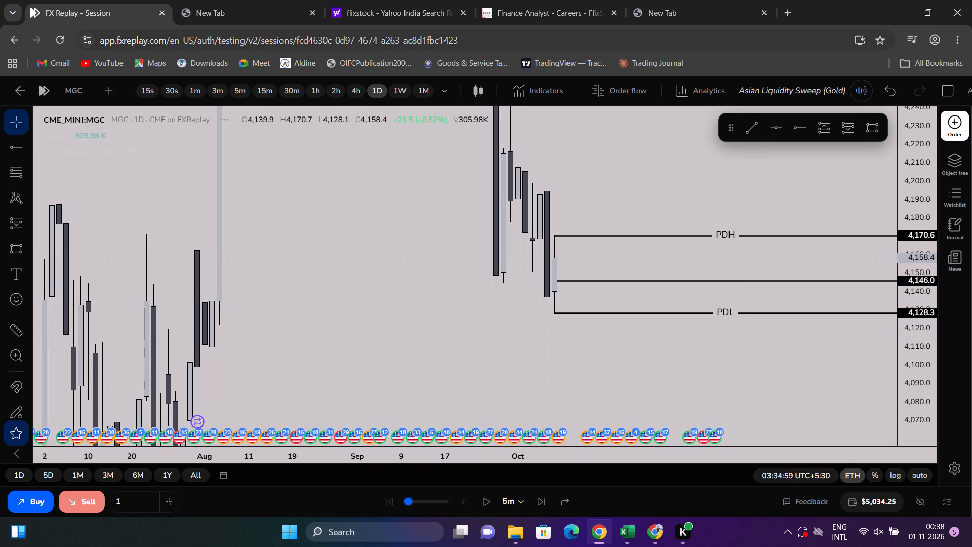
Examine recent price action around PDH, PDL and the 4,146.0 ray on the 1-hour timeframe.
click(312, 88)
scroll(812, 326, down, 4)
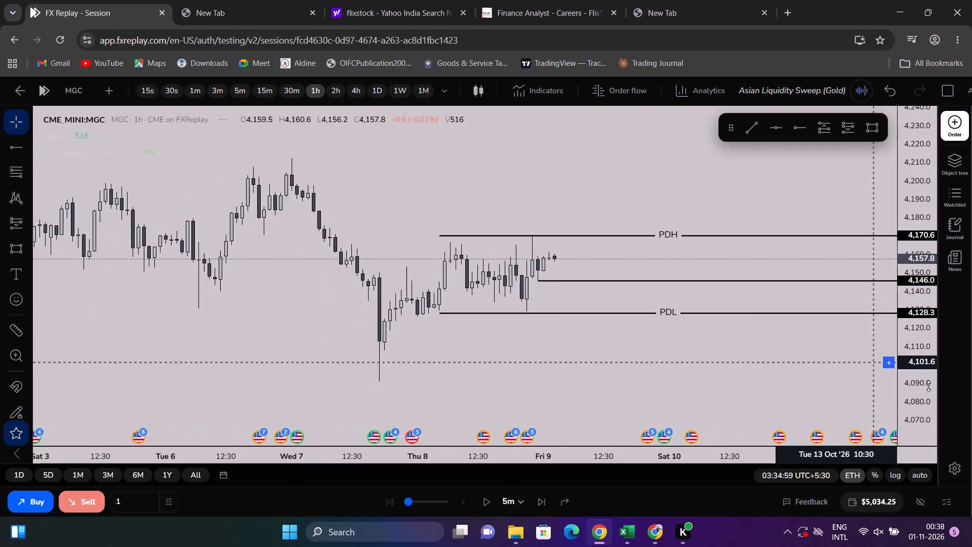
drag(938, 405, 870, 188)
drag(925, 376, 887, 194)
scroll(705, 252, up, 4)
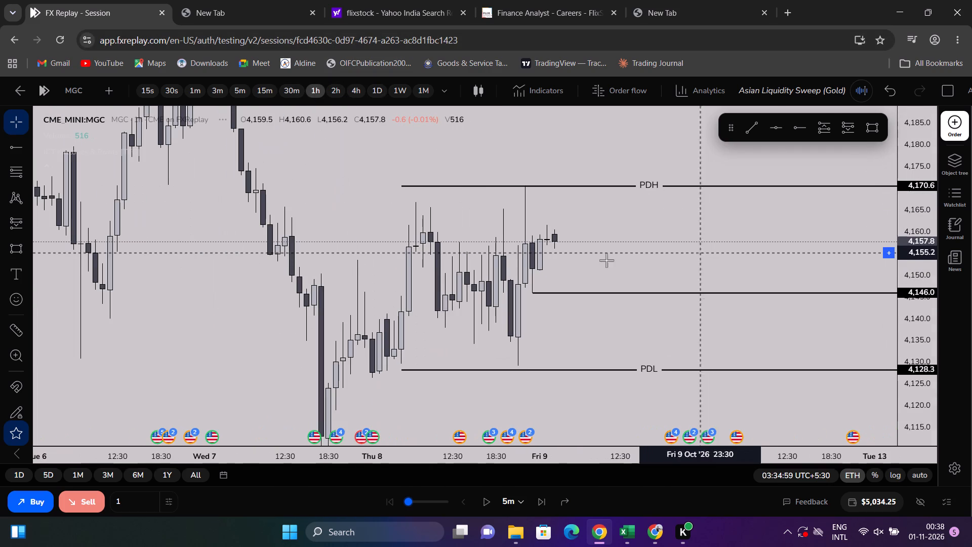
scroll(530, 262, down, 2)
scroll(563, 267, up, 3)
drag(918, 390, 906, 229)
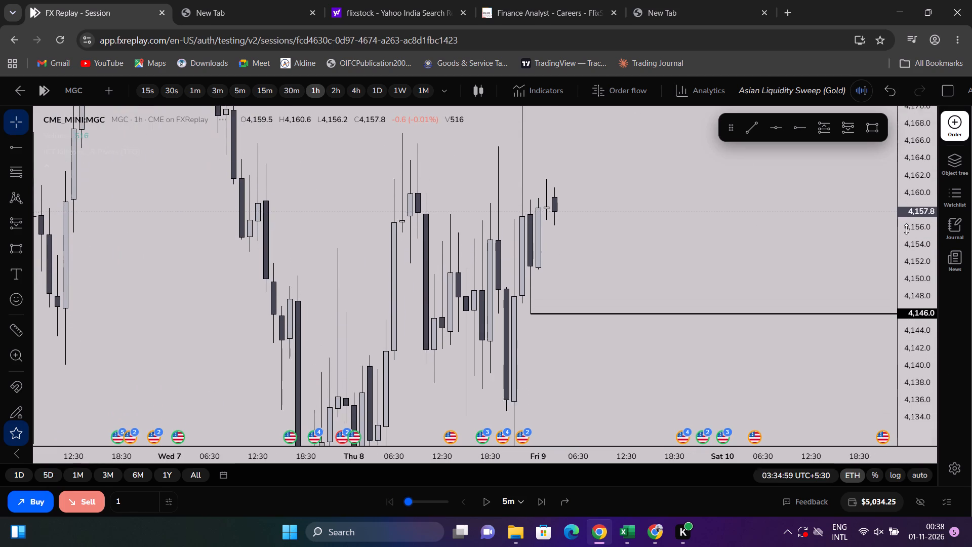
drag(906, 229, 885, 356)
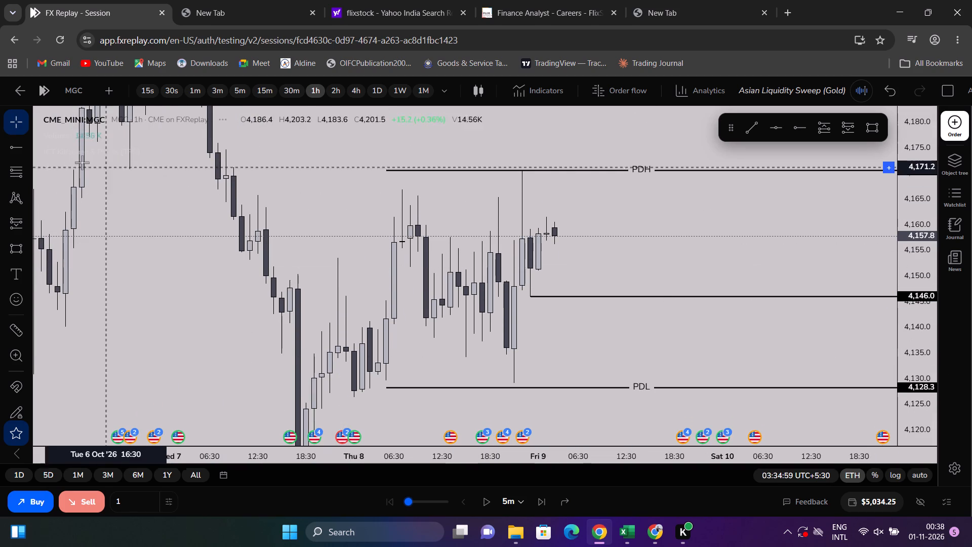
Draw a horizontal trend line at about 4,167 from the 8 October 07:30 high to the 22:30 candle's wick.
click(12, 142)
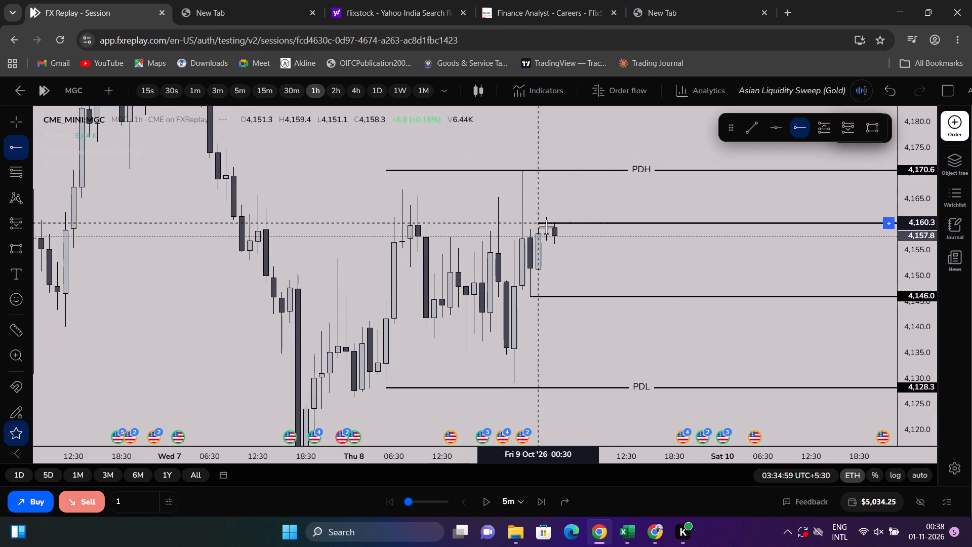
right_click(540, 213)
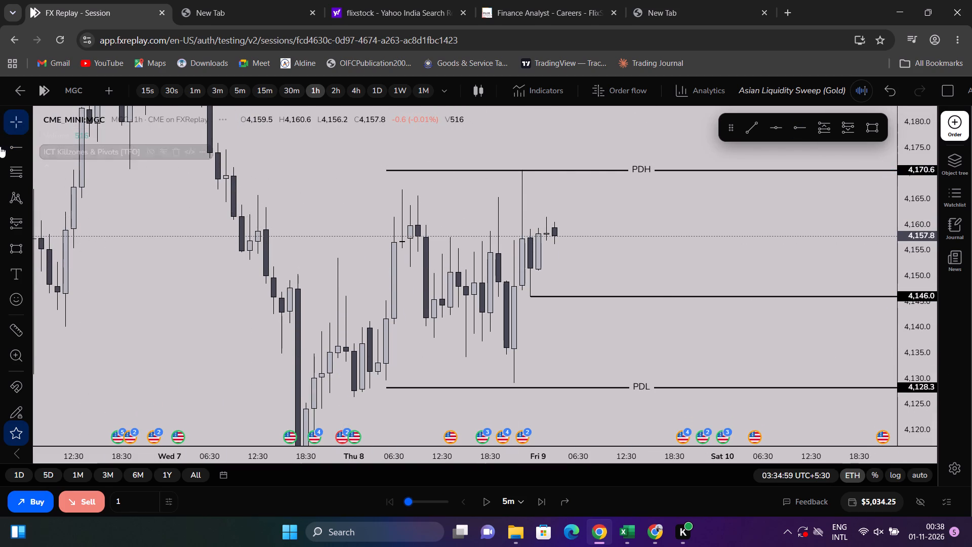
click(29, 147)
click(70, 161)
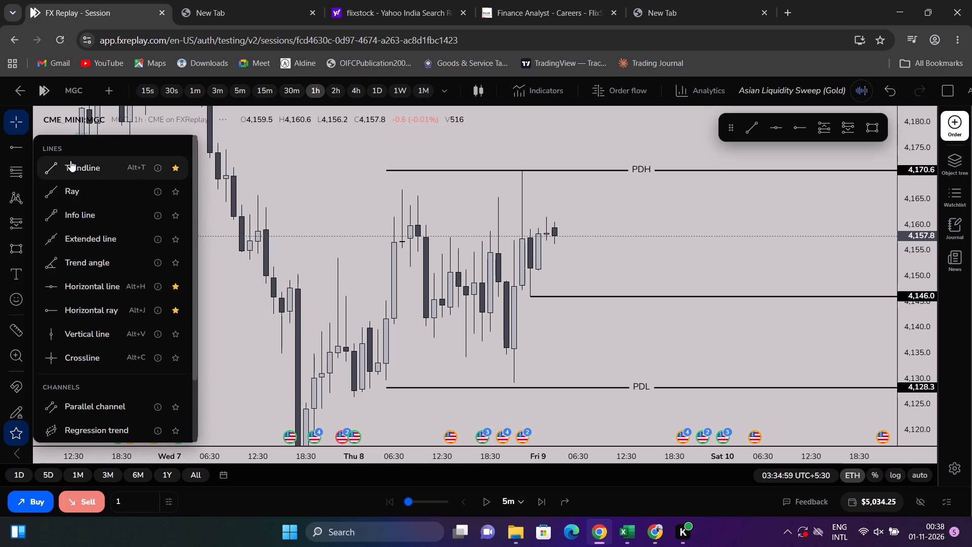
shift+click(398, 190)
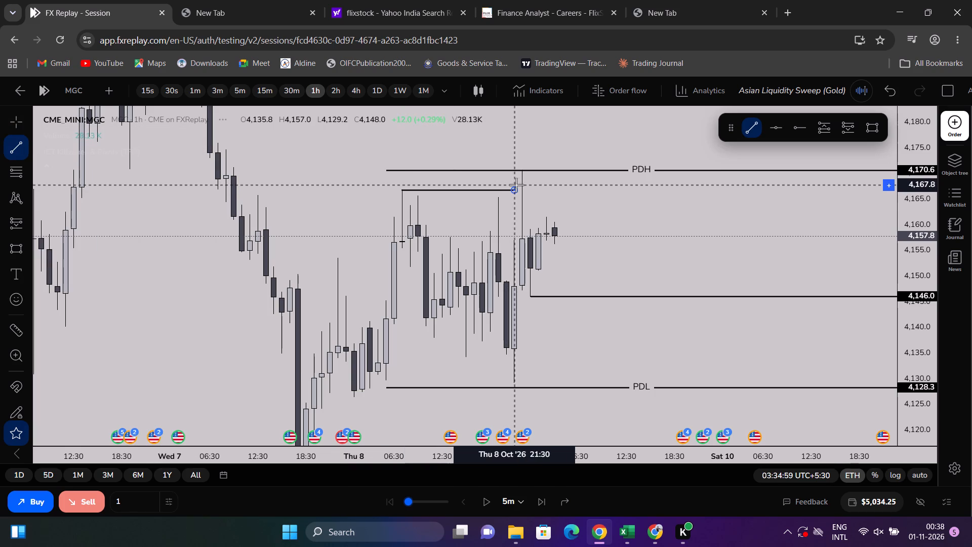
shift+click(519, 185)
click(510, 217)
Align the new trend line with the top of the 8 October 07:30 candle's wick, at about 4,166.9.
drag(908, 341, 908, 153)
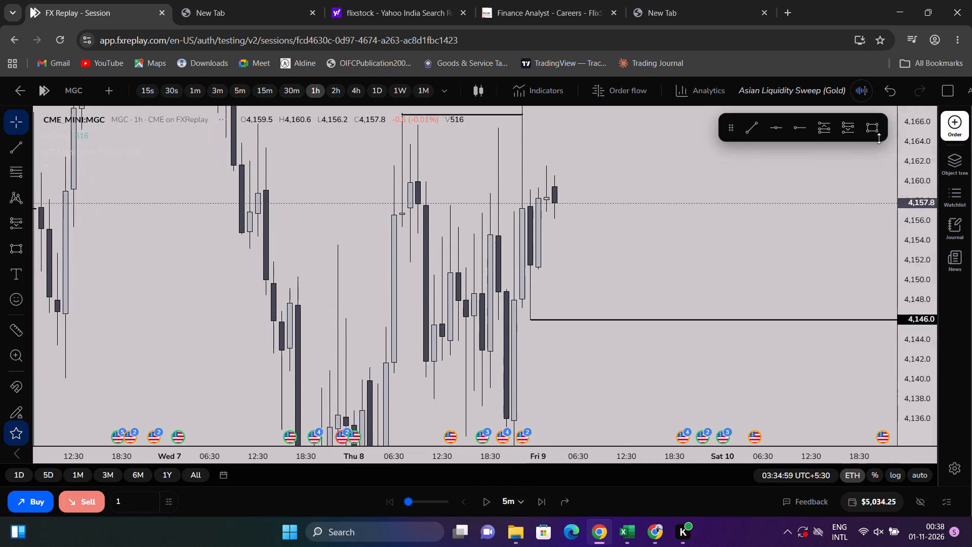
scroll(693, 202, up, 3)
drag(621, 212, 659, 329)
click(489, 192)
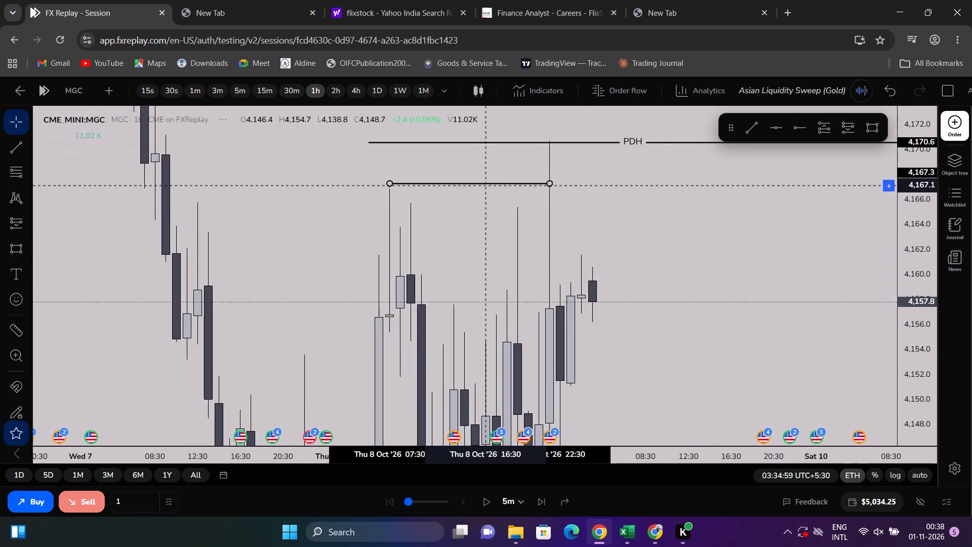
click(489, 207)
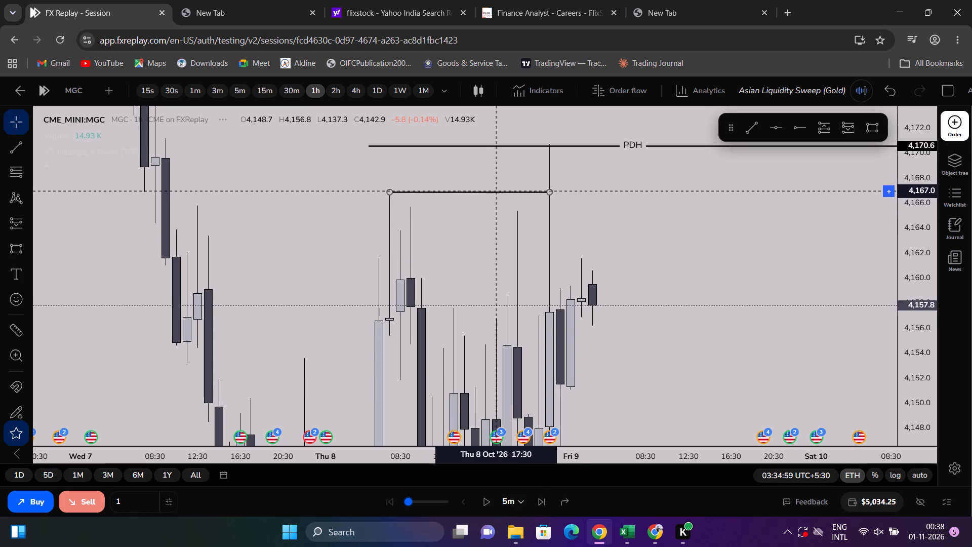
Label the new trend line LS.
double_click(492, 191)
click(450, 227)
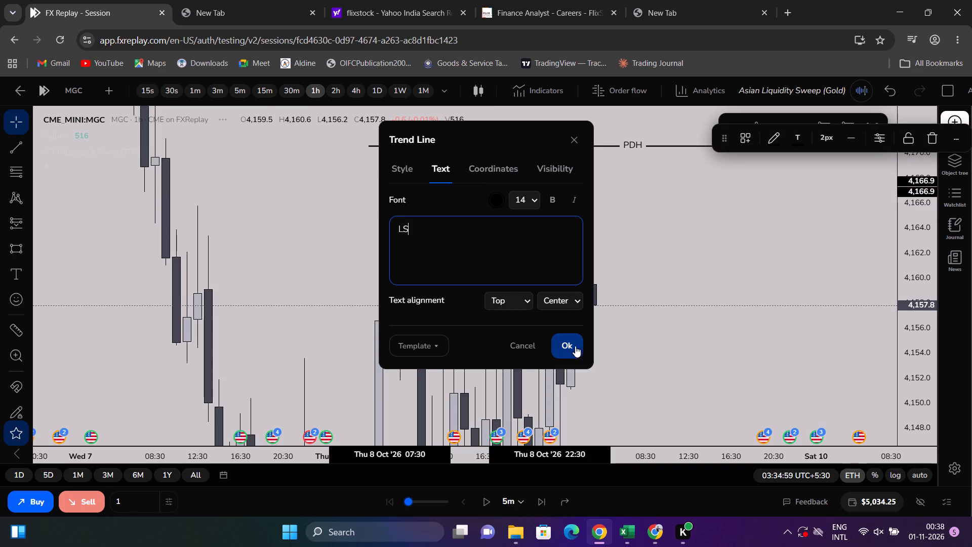
click(565, 341)
Move the start of the PDL ray to the low of the 8 October 03:30 candle, at about 4,127.9.
drag(913, 280, 854, 412)
click(761, 342)
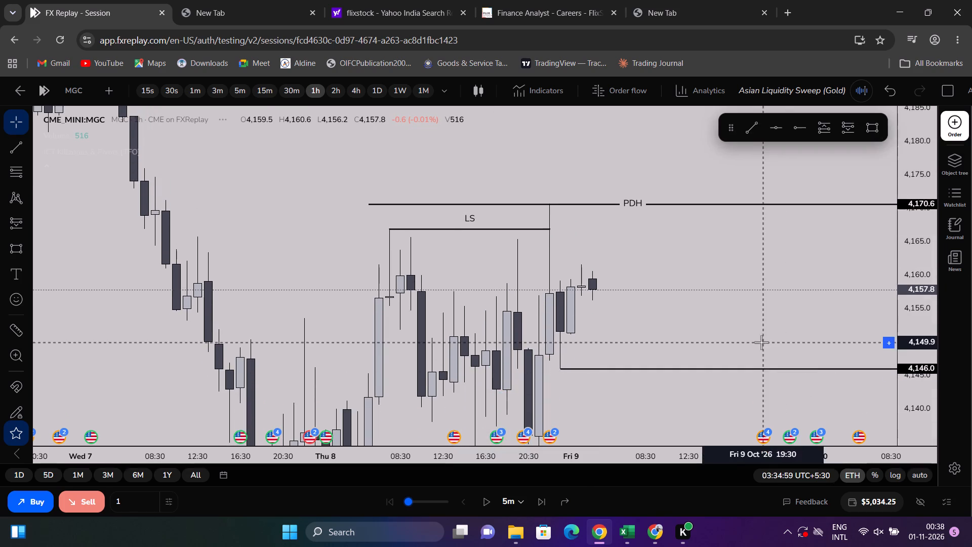
drag(732, 319, 735, 234)
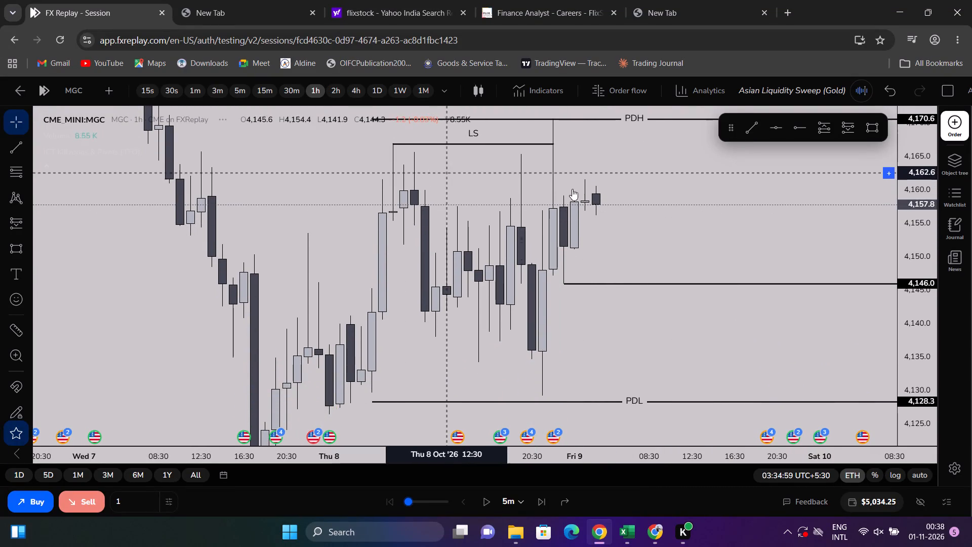
scroll(669, 201, down, 1)
drag(678, 197, 672, 245)
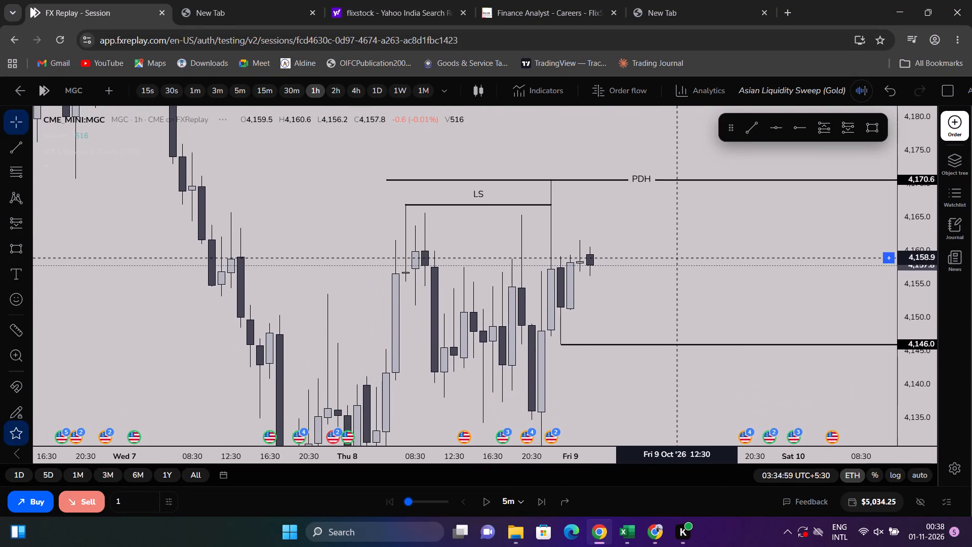
drag(672, 245, 682, 280)
drag(679, 249, 678, 104)
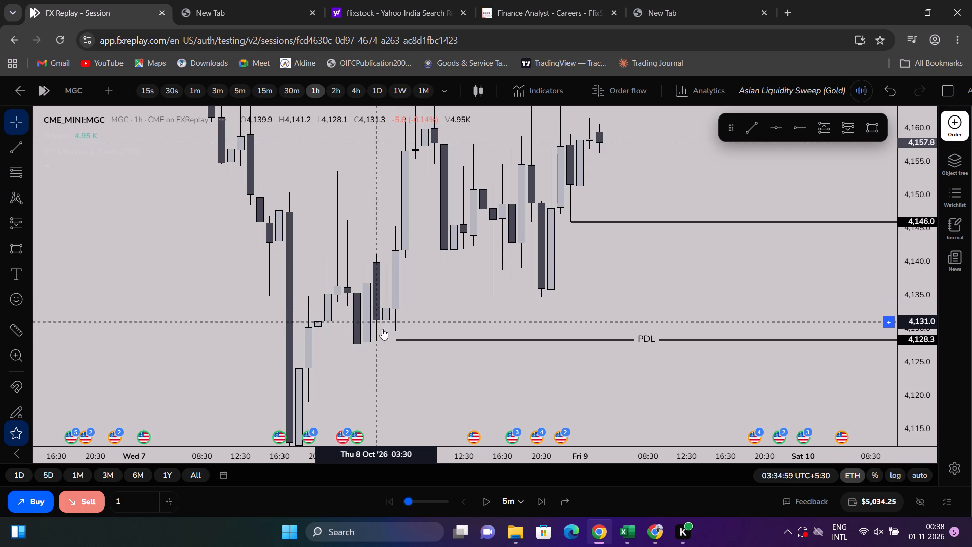
drag(393, 343, 363, 348)
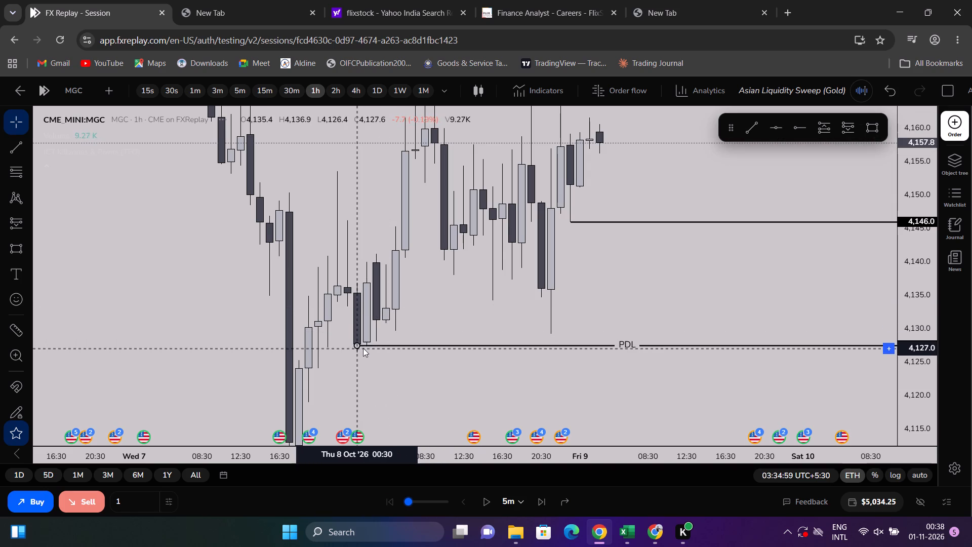
drag(363, 348, 373, 345)
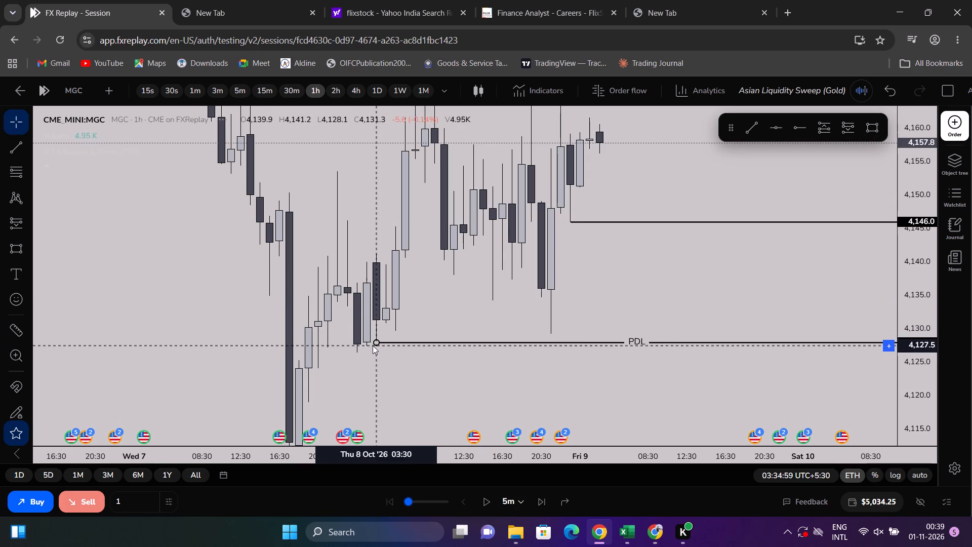
drag(373, 345, 373, 345)
click(404, 360)
Examine the wider price structure of the preceding weeks around PDH and PDL on the 1-hour timeframe.
scroll(815, 264, down, 5)
drag(925, 259, 851, 443)
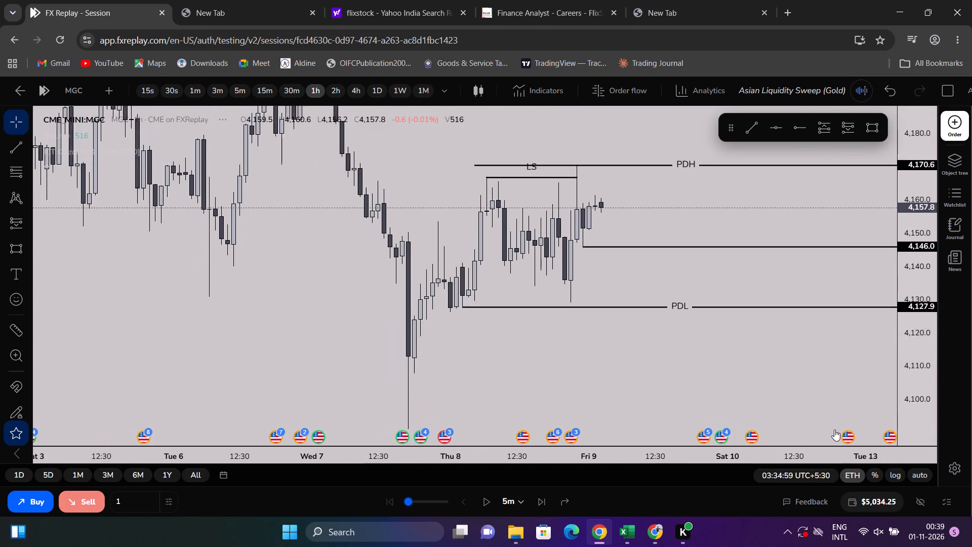
scroll(735, 391, down, 4)
click(659, 377)
scroll(648, 376, up, 8)
scroll(622, 367, down, 5)
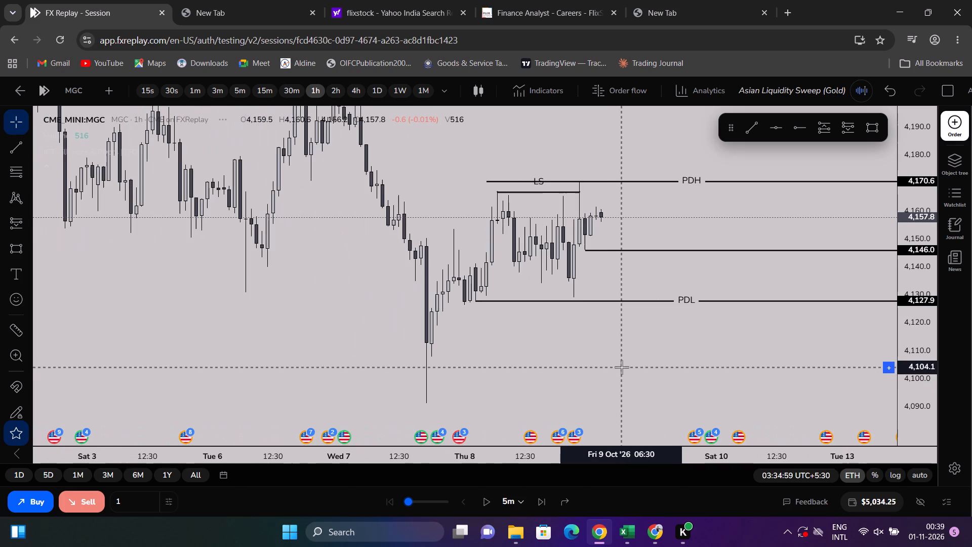
scroll(629, 322, down, 2)
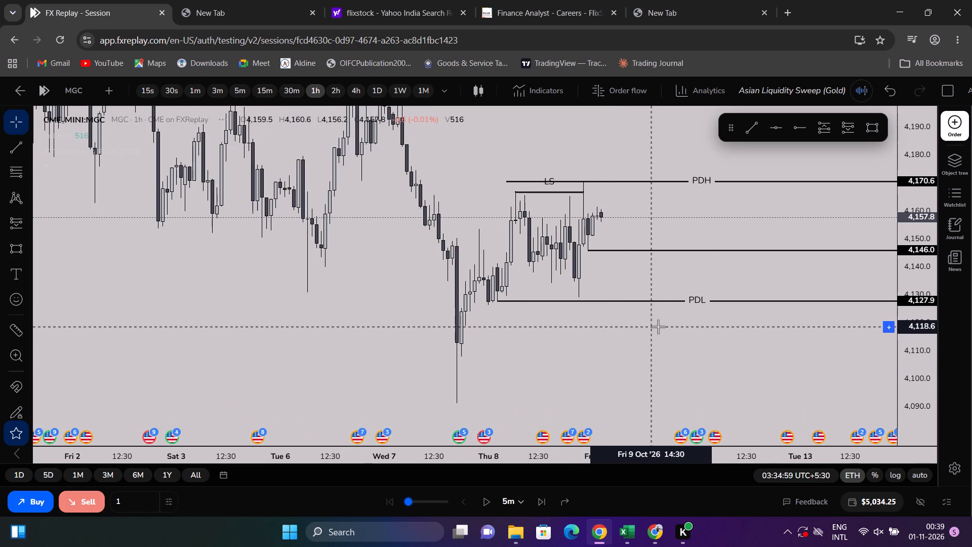
scroll(715, 332, up, 1)
scroll(724, 336, down, 3)
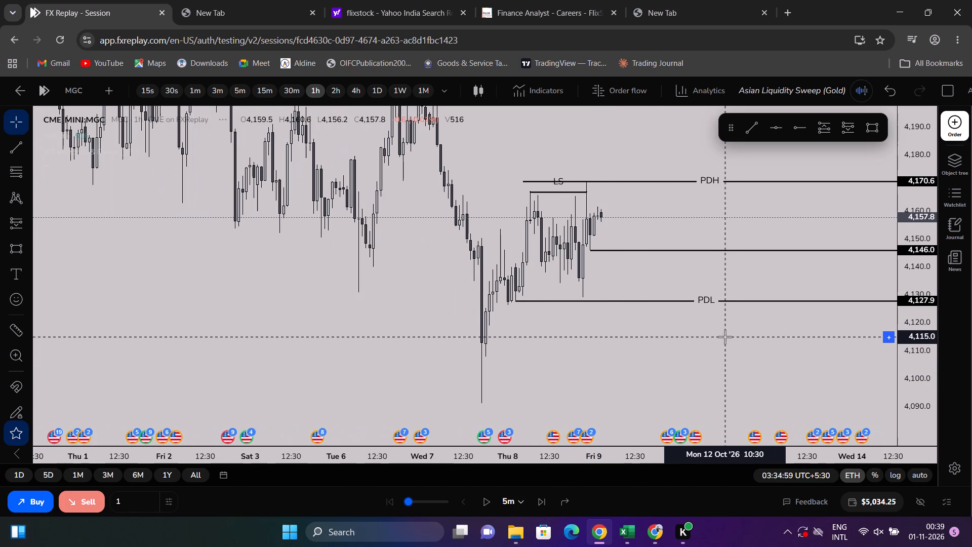
scroll(310, 325, down, 3)
scroll(363, 325, down, 9)
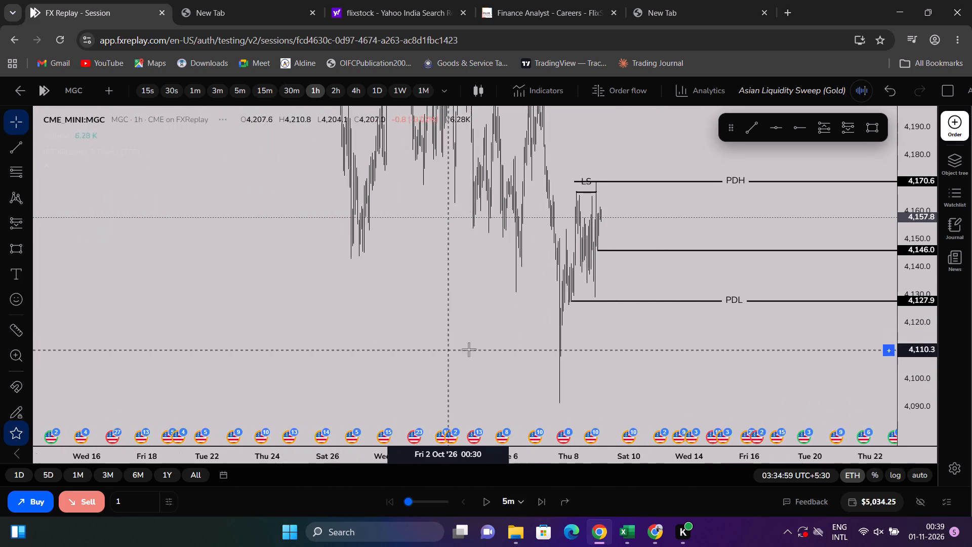
scroll(387, 360, down, 3)
scroll(464, 324, down, 5)
scroll(643, 348, down, 4)
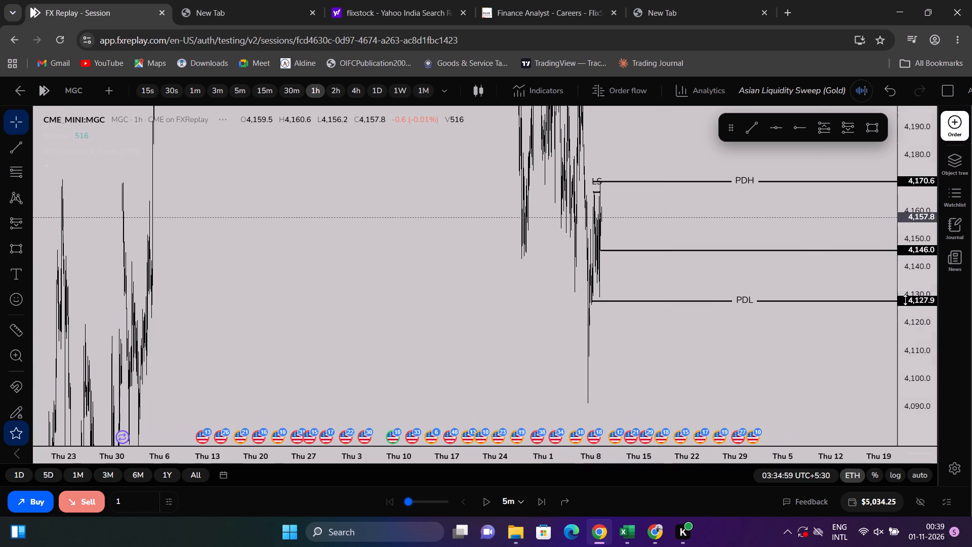
drag(918, 301, 873, 336)
Examine the daily timeframe for the overall bias relative to PDH, PDL and the earlier swings.
click(372, 85)
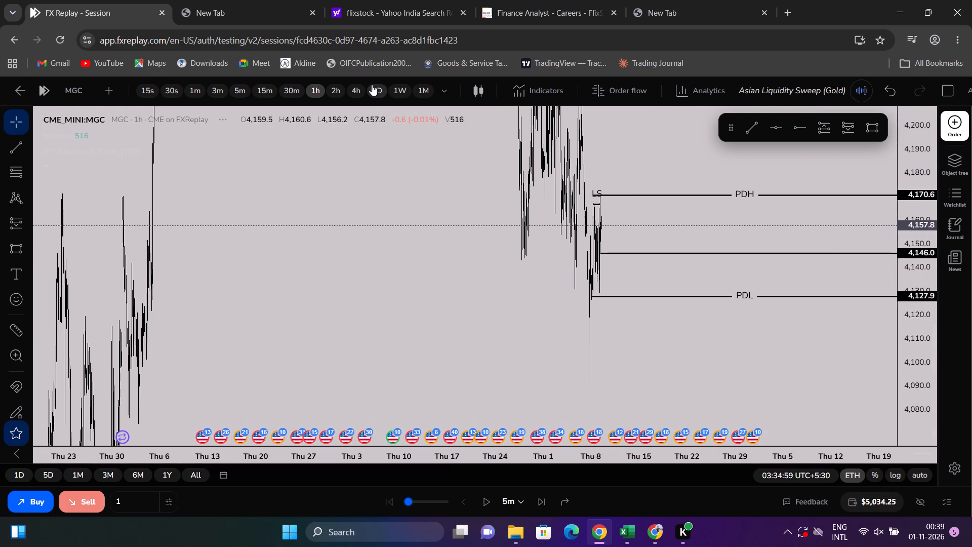
scroll(696, 364, up, 20)
scroll(696, 364, up, 14)
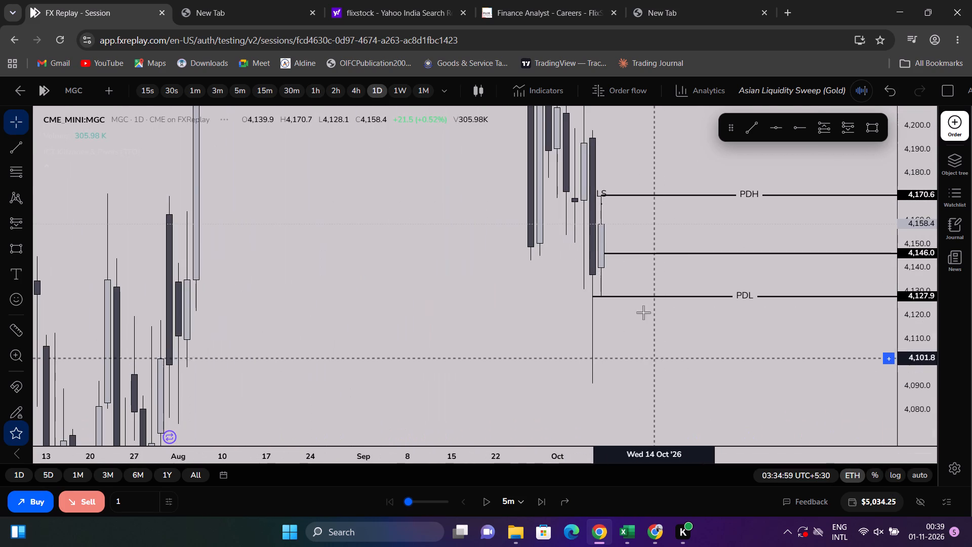
drag(649, 336, 649, 340)
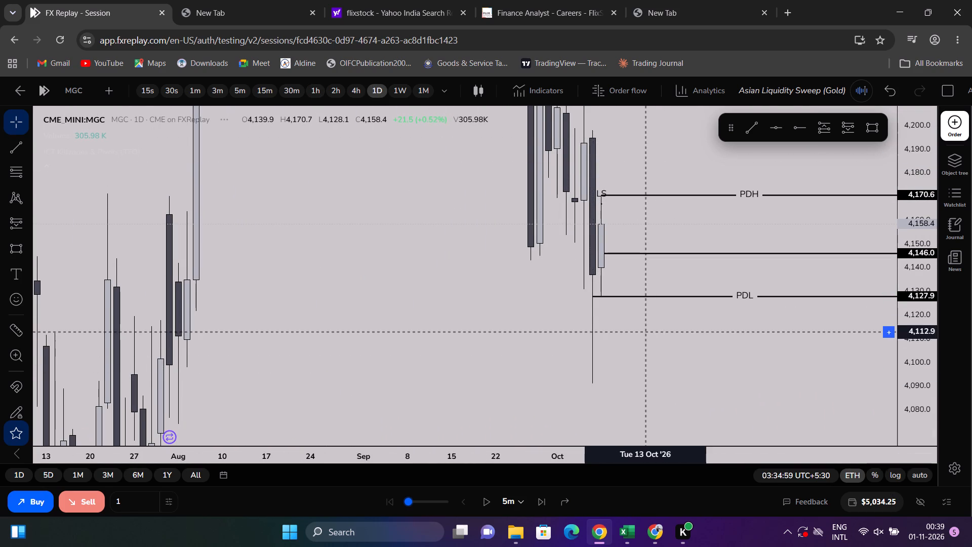
drag(649, 340, 656, 331)
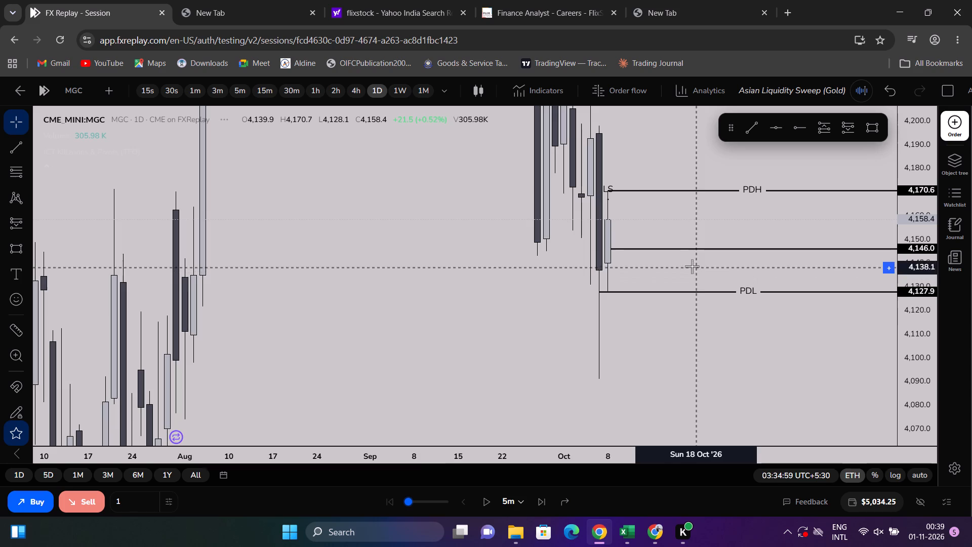
scroll(645, 306, down, 4)
drag(915, 309, 874, 476)
scroll(816, 463, down, 3)
scroll(804, 453, up, 4)
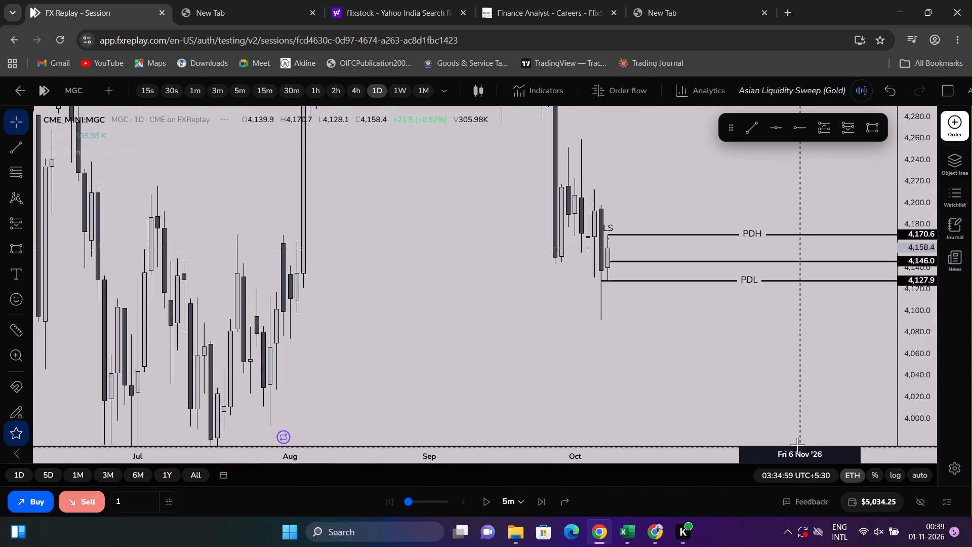
In the Excel backtest log, enter Bearish as the Bias for 2026-10-09.
key(alt+Tab)
key(Left)
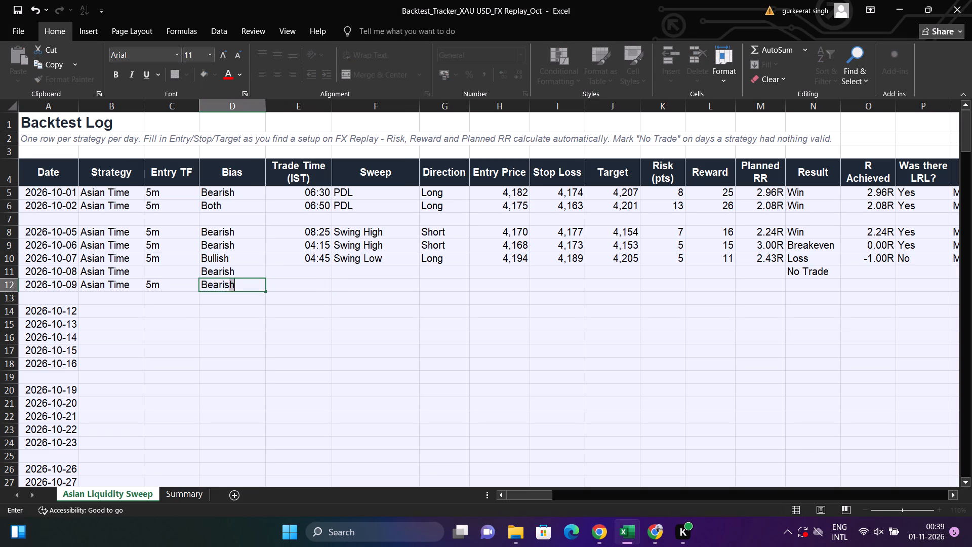
key(Return)
key(Up)
key(Left)
Return to FX Replay and draw a rectangle on the daily chart from the 25 September candle, spanning about 4,218 to 4,291.
key(alt+Tab)
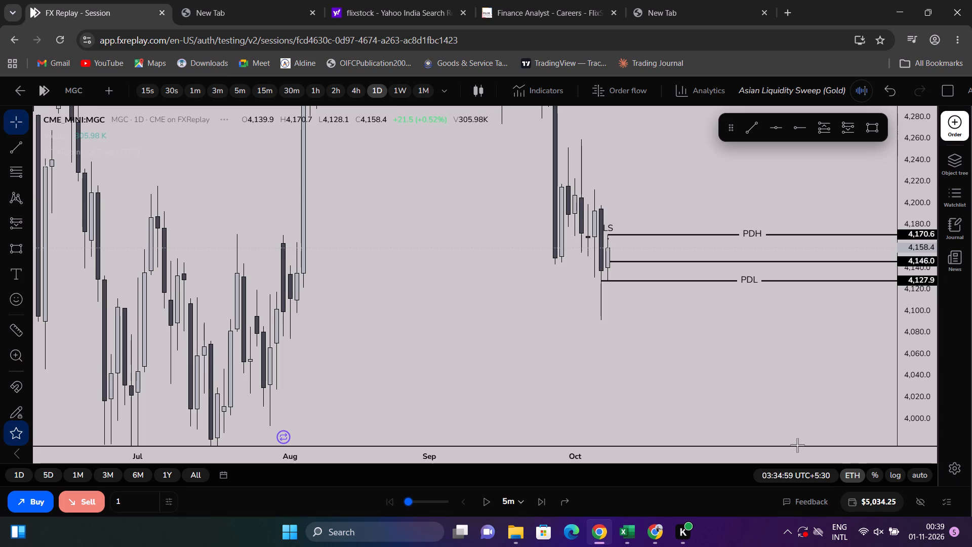
scroll(744, 377, up, 3)
drag(587, 172, 558, 275)
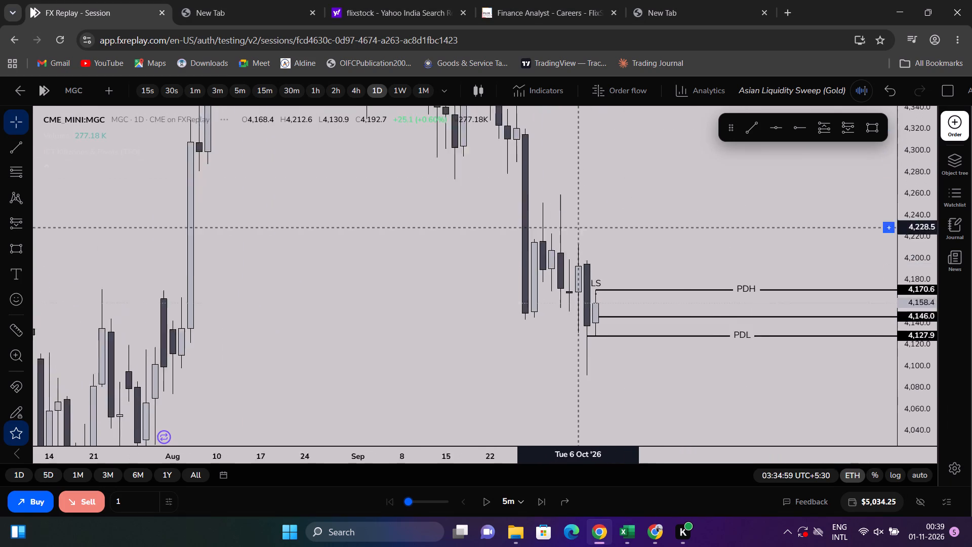
drag(558, 275, 553, 300)
click(9, 247)
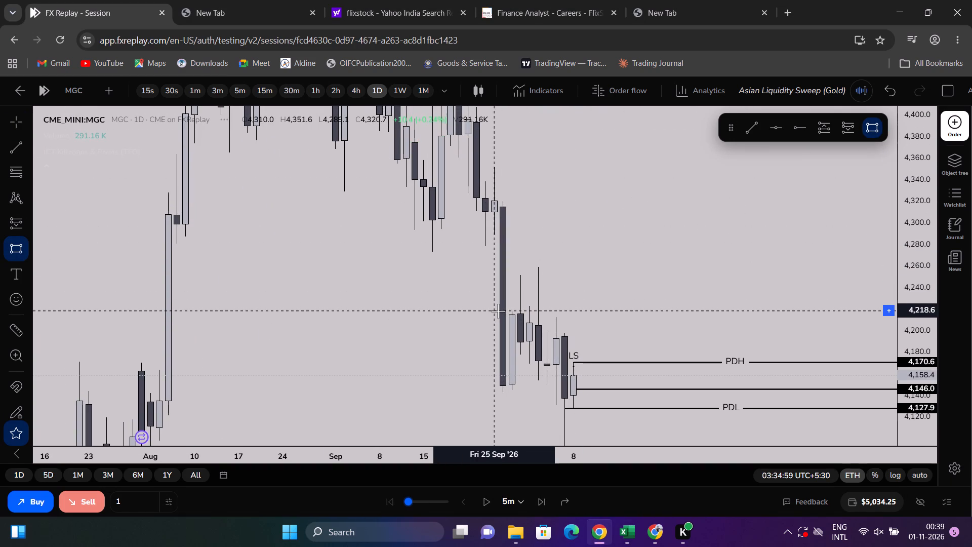
drag(498, 311, 503, 310)
click(765, 231)
click(862, 274)
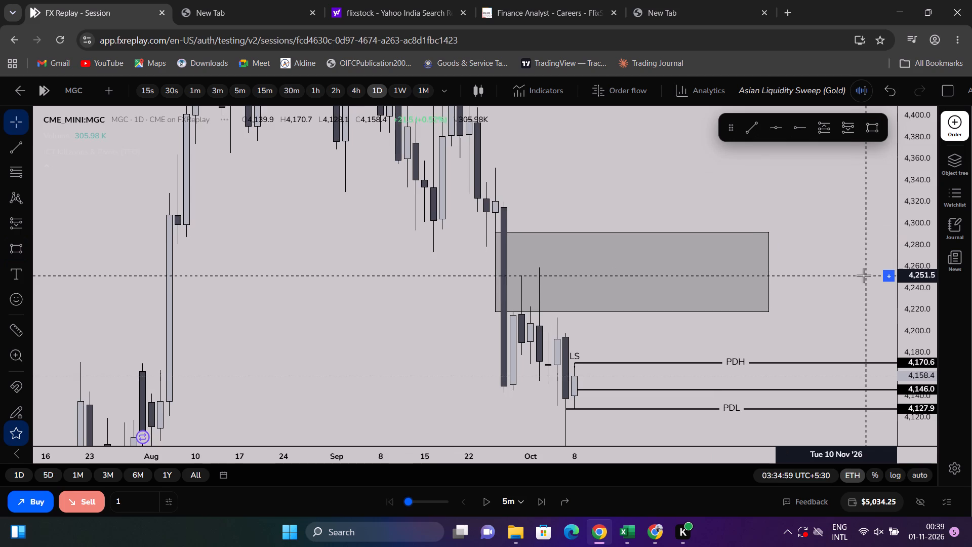
drag(864, 276, 887, 214)
drag(943, 446, 930, 200)
scroll(789, 247, up, 4)
drag(898, 413, 899, 316)
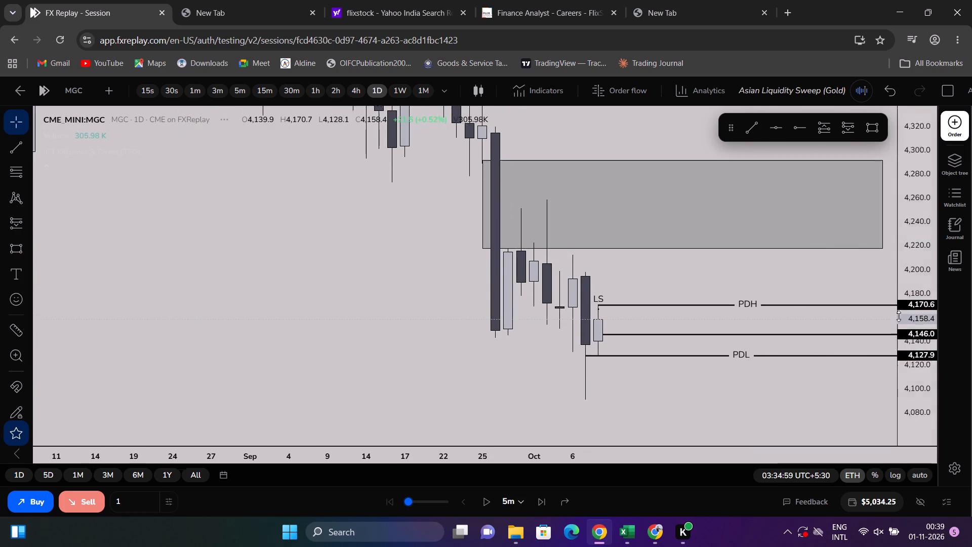
Advance the replay one 5-minute candle to 03:39:59 and examine the new 9 October daily candle against PDH and PDL.
drag(899, 316, 882, 227)
drag(754, 247, 751, 160)
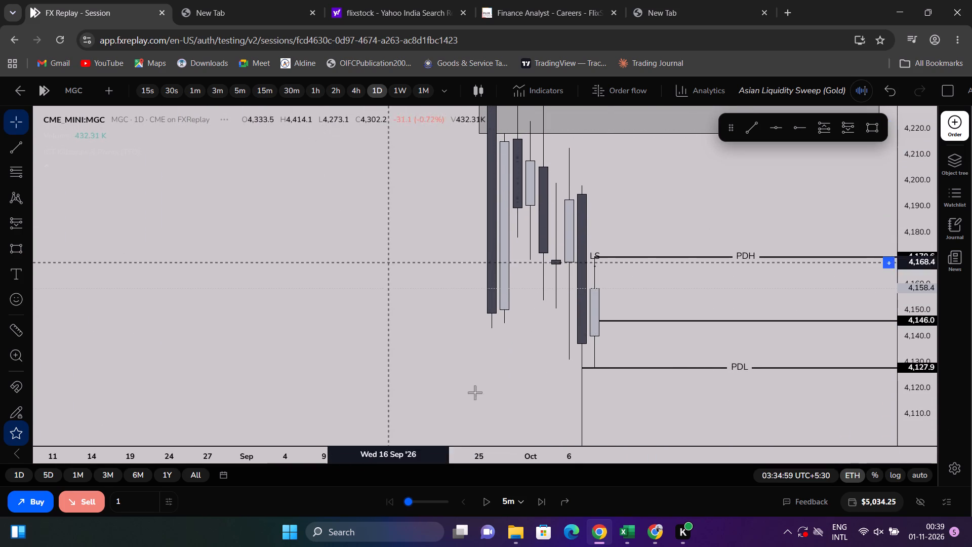
click(544, 499)
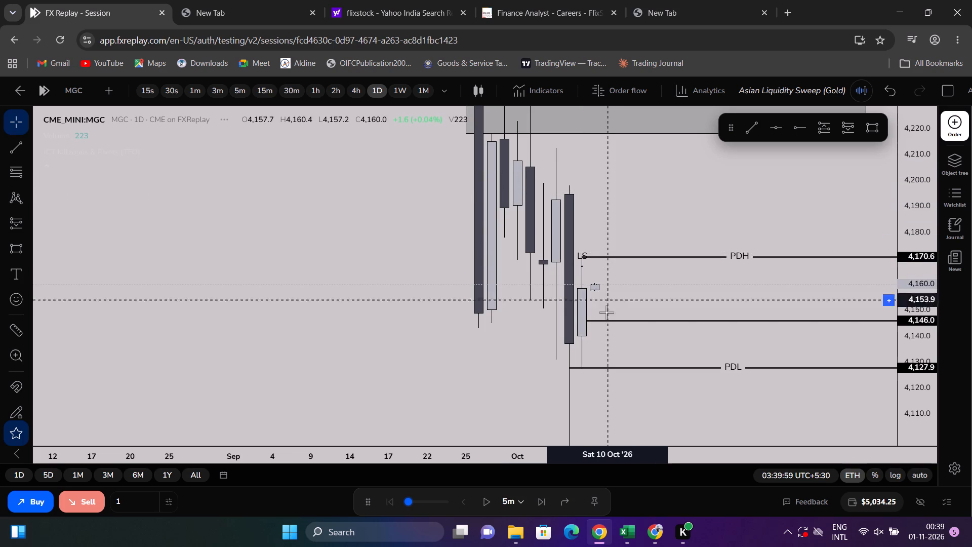
drag(623, 383, 630, 273)
scroll(702, 297, down, 5)
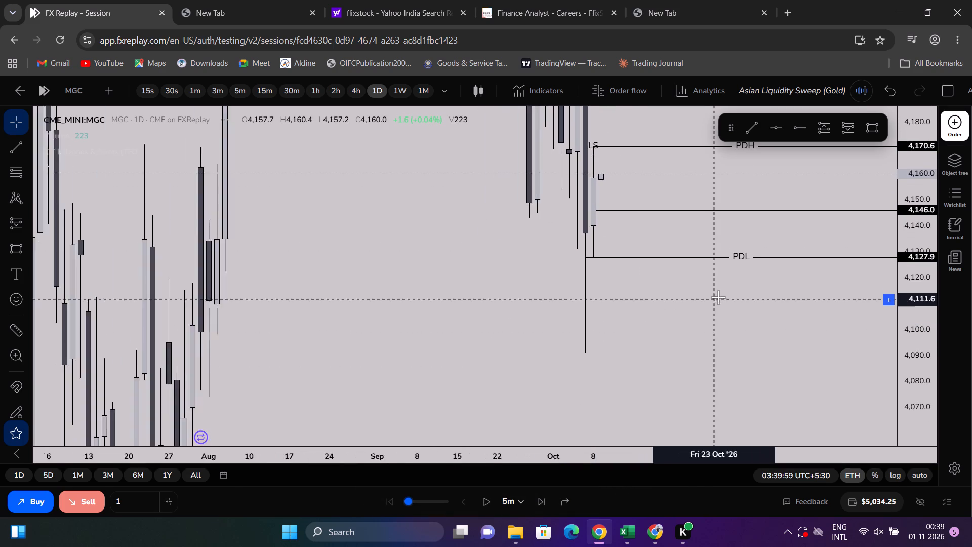
scroll(718, 297, down, 5)
scroll(722, 309, up, 9)
drag(641, 283, 646, 330)
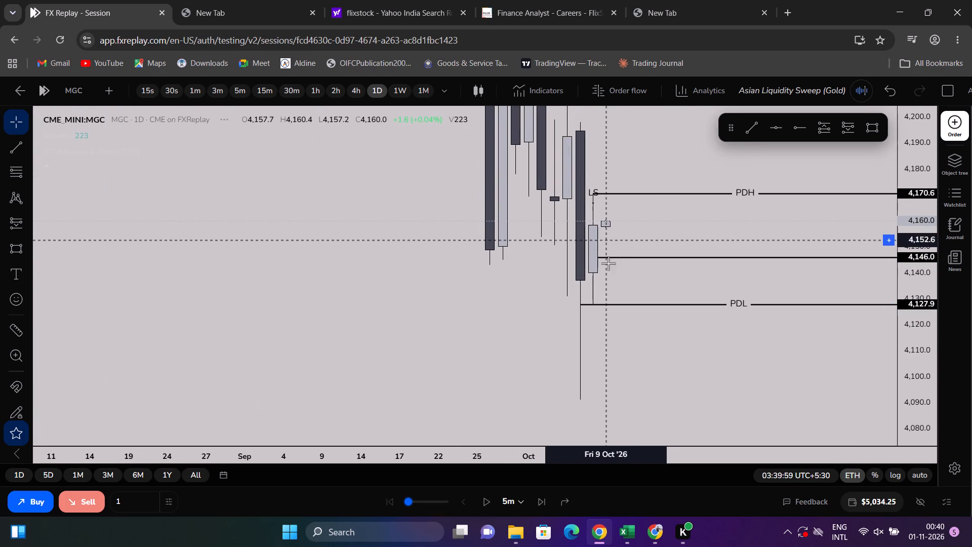
Switch to the 5-minute timeframe and examine price between PDH and the 4,146.0 level.
click(236, 93)
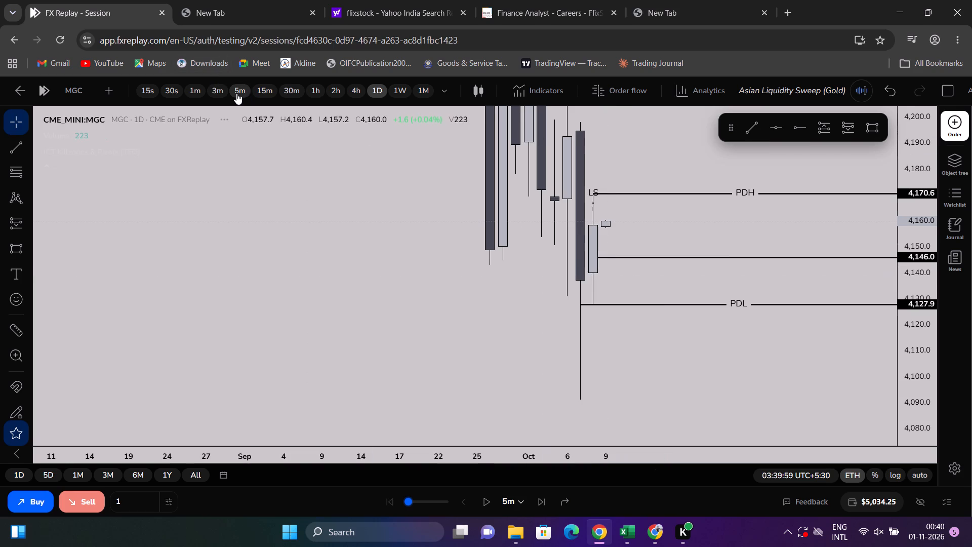
scroll(710, 335, down, 4)
scroll(817, 323, down, 4)
drag(919, 384, 933, 163)
scroll(815, 211, down, 6)
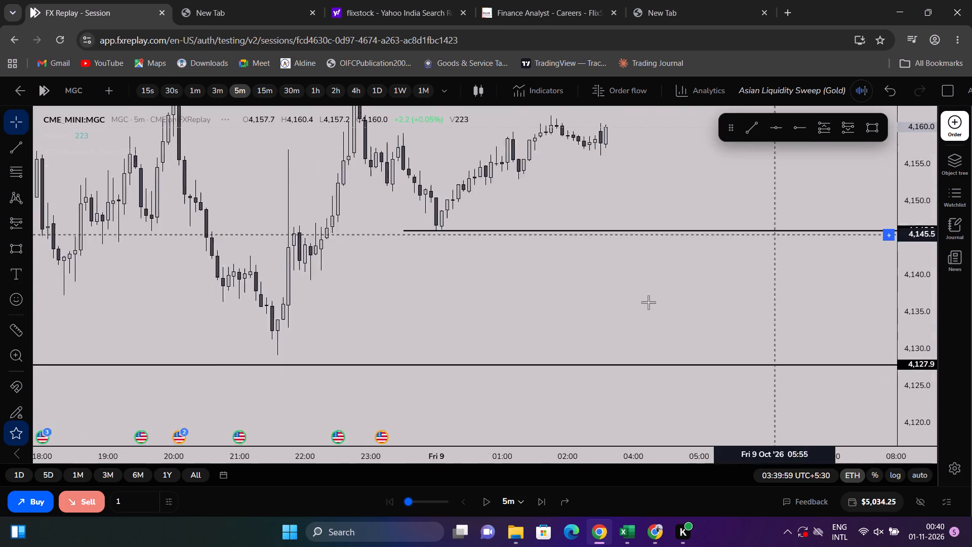
drag(648, 303, 646, 403)
scroll(627, 333, down, 3)
scroll(627, 333, up, 3)
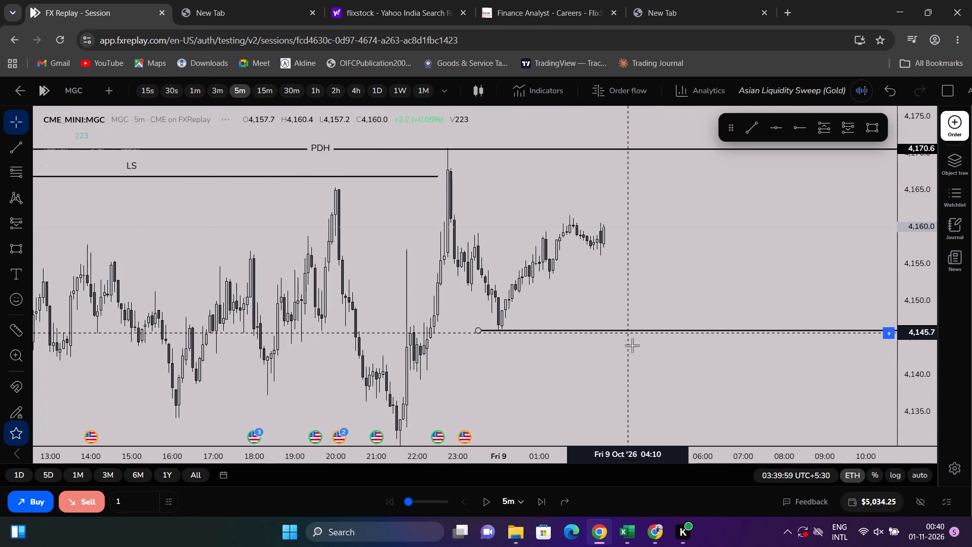
drag(632, 353, 623, 293)
scroll(620, 279, up, 1)
drag(675, 206, 670, 252)
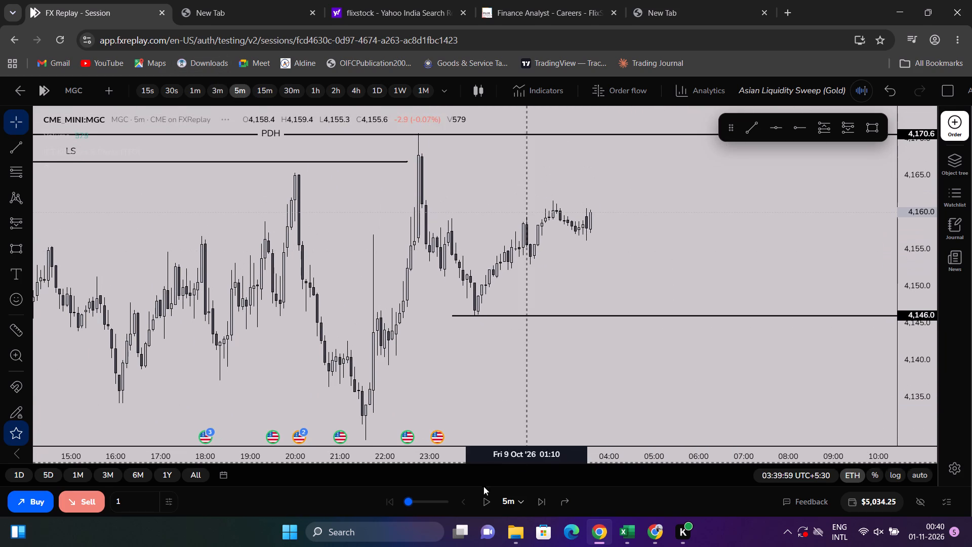
Advance the replay candle by candle on the 5-minute chart to 05:34:59 on 9 October.
click(542, 498)
triple_click(542, 498)
triple_click(542, 498)
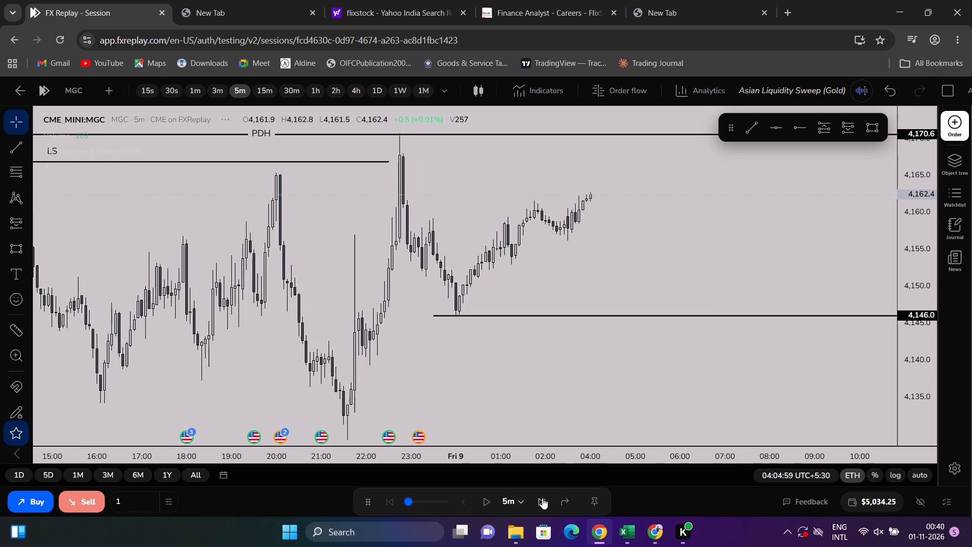
triple_click(542, 498)
triple_click(542, 498)
triple_click(542, 498)
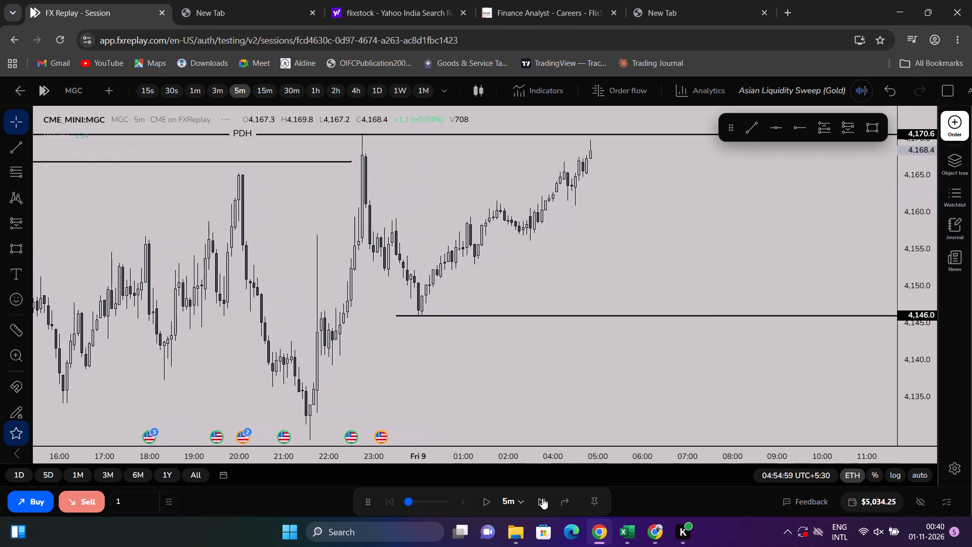
click(542, 498)
triple_click(542, 498)
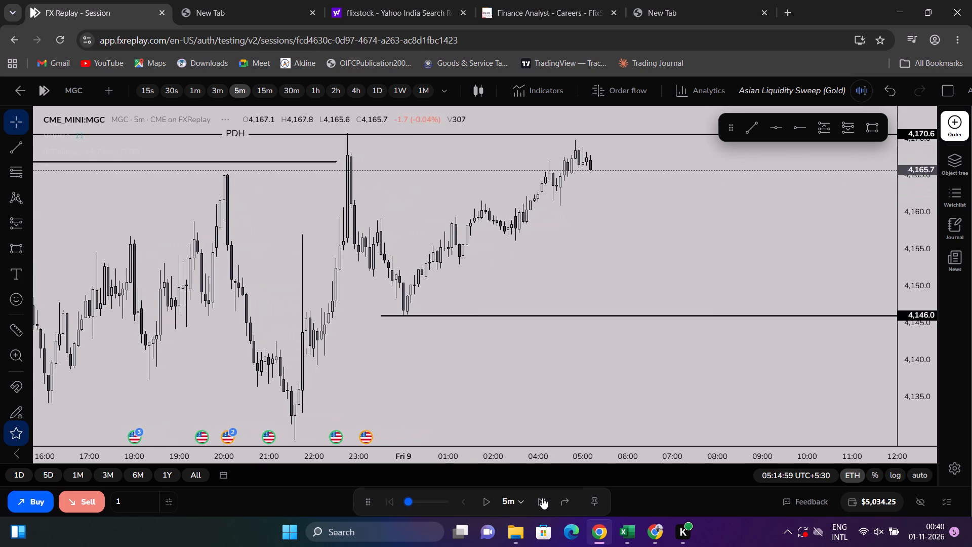
triple_click(542, 498)
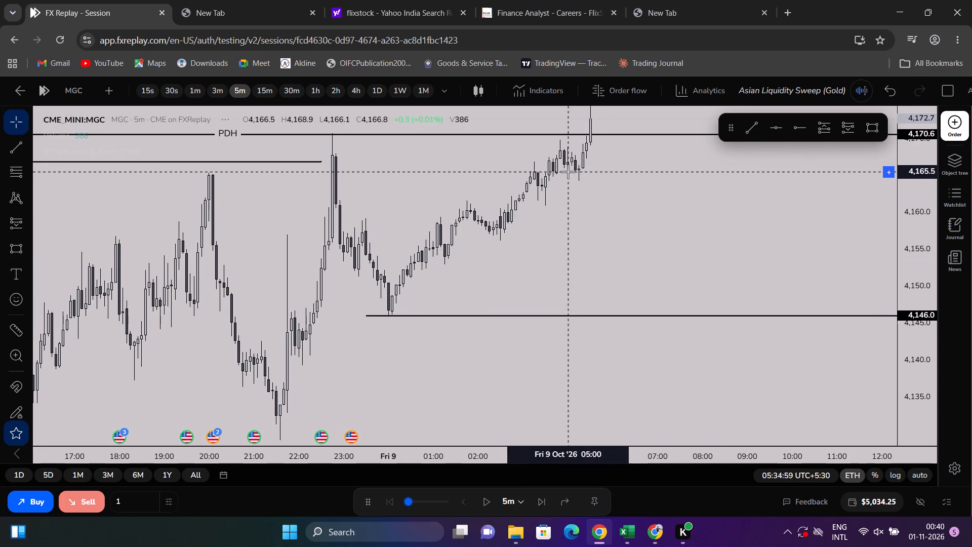
Draw a rectangle over the gap below PDH, from the 05:15 candle to about 07:40, spanning about 4,166.4 to 4,167.3.
drag(588, 158, 597, 280)
scroll(599, 292, down, 2)
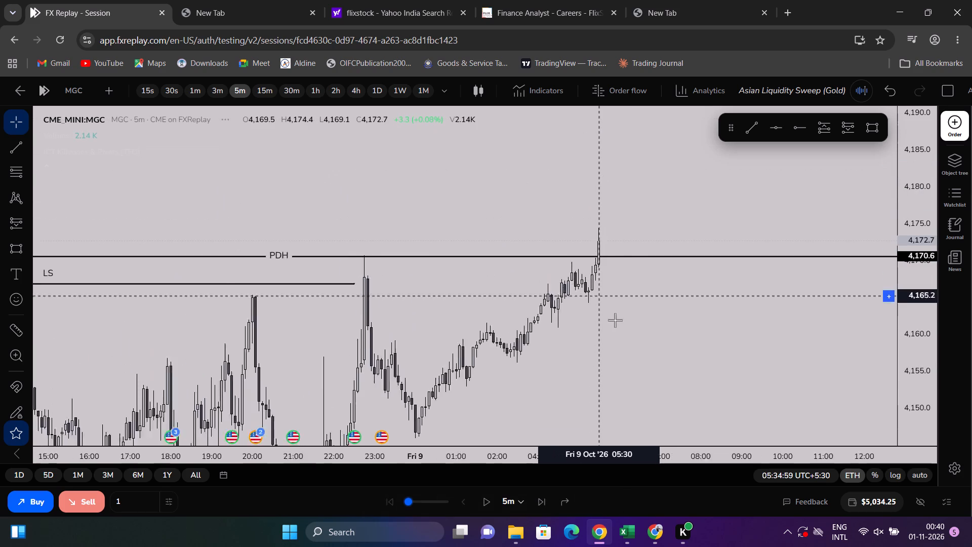
scroll(615, 320, down, 7)
scroll(630, 318, up, 11)
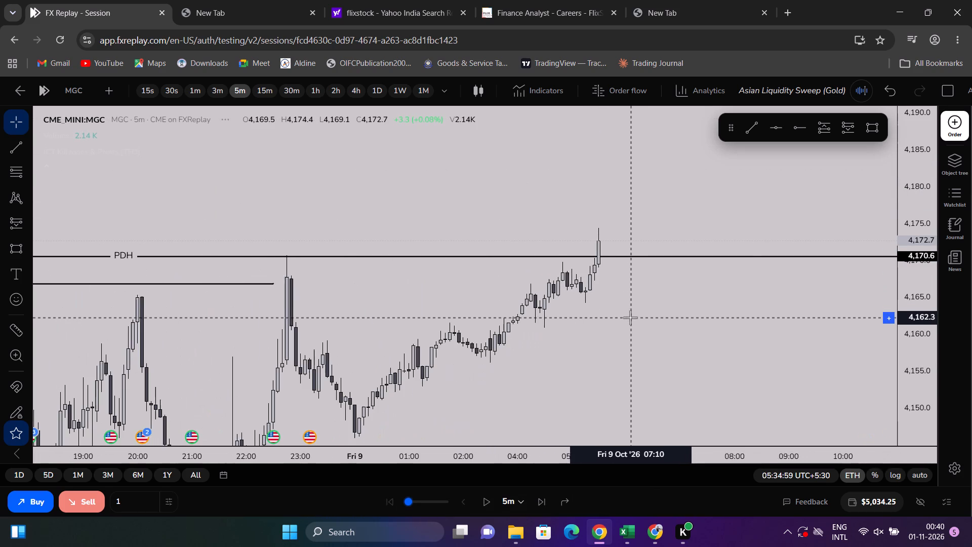
drag(925, 385, 926, 289)
scroll(790, 310, up, 3)
drag(781, 313, 799, 268)
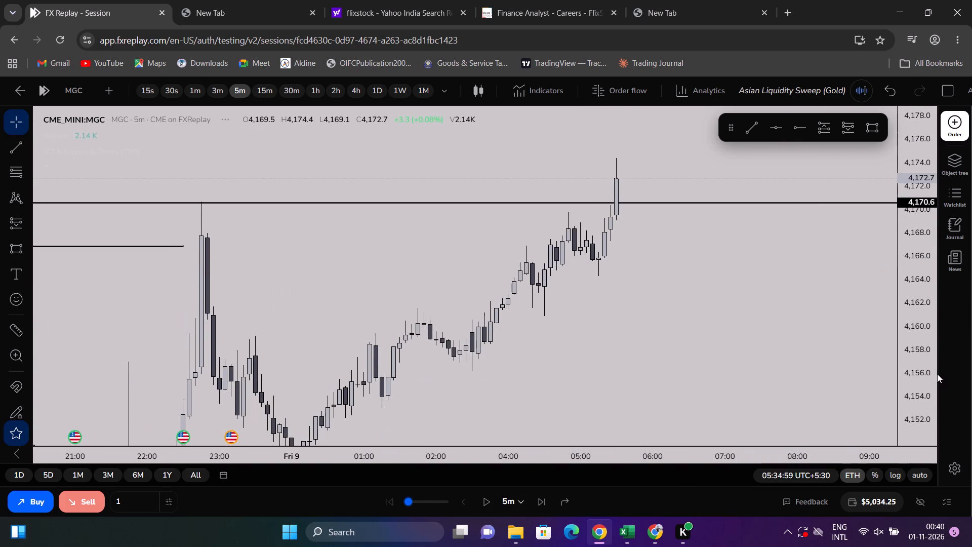
drag(931, 370, 919, 264)
scroll(771, 270, up, 4)
scroll(561, 263, down, 4)
scroll(694, 265, up, 2)
drag(694, 265, 602, 297)
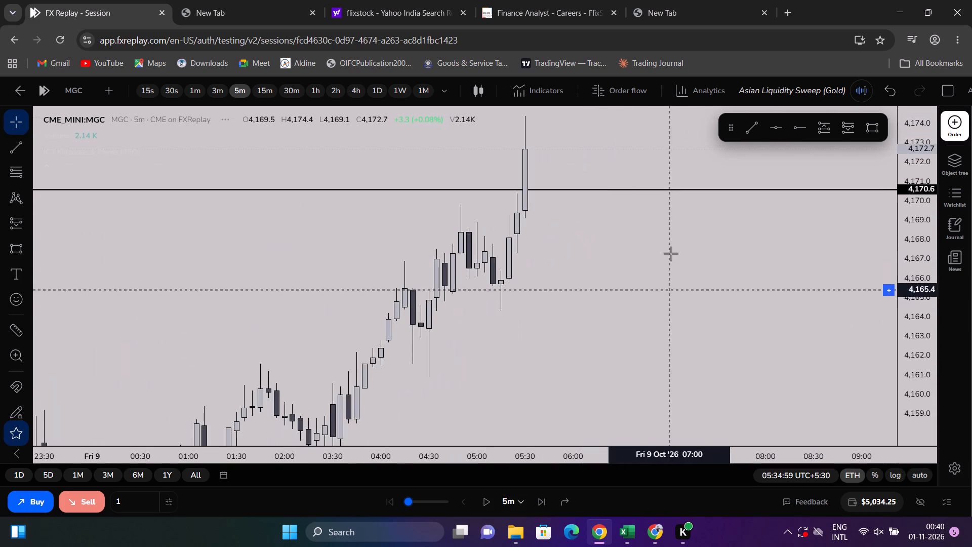
click(14, 254)
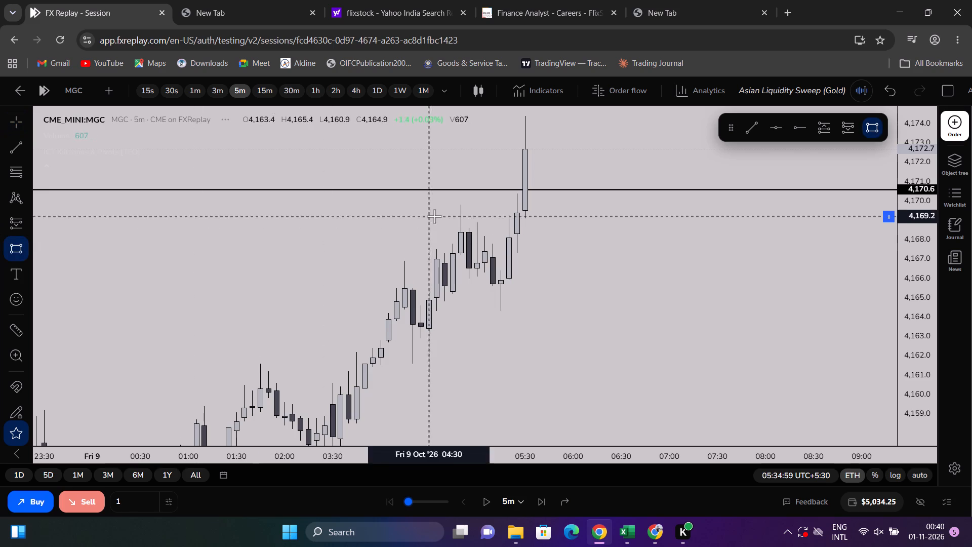
click(499, 270)
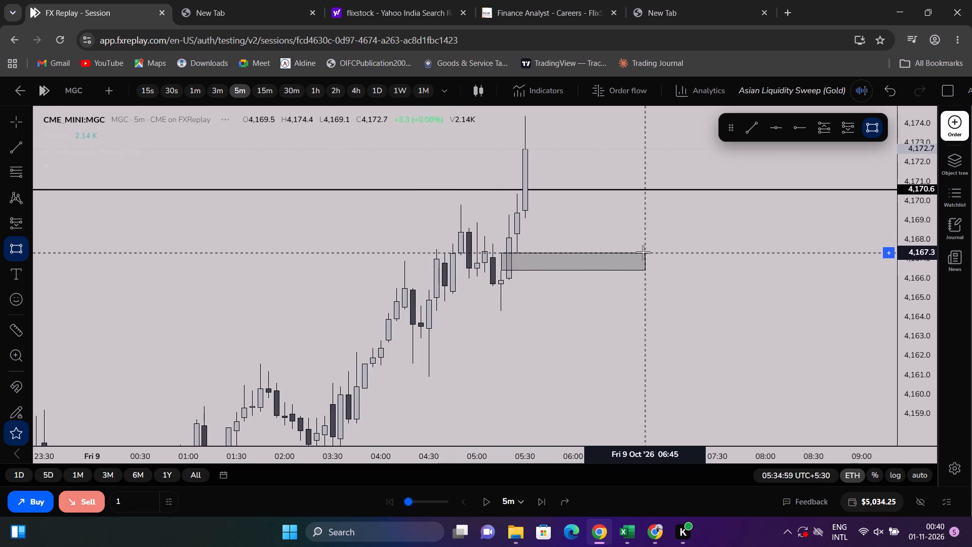
click(735, 253)
click(712, 286)
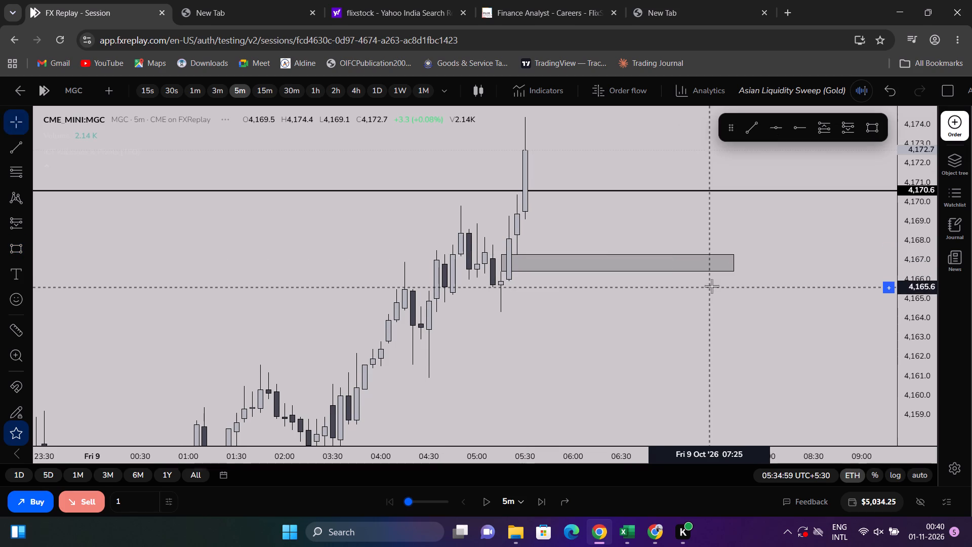
Fine-tune the gap rectangle's lower starting corner against the 05:15 candle's high, at about 4,166.4.
drag(921, 334, 922, 176)
scroll(783, 220, up, 3)
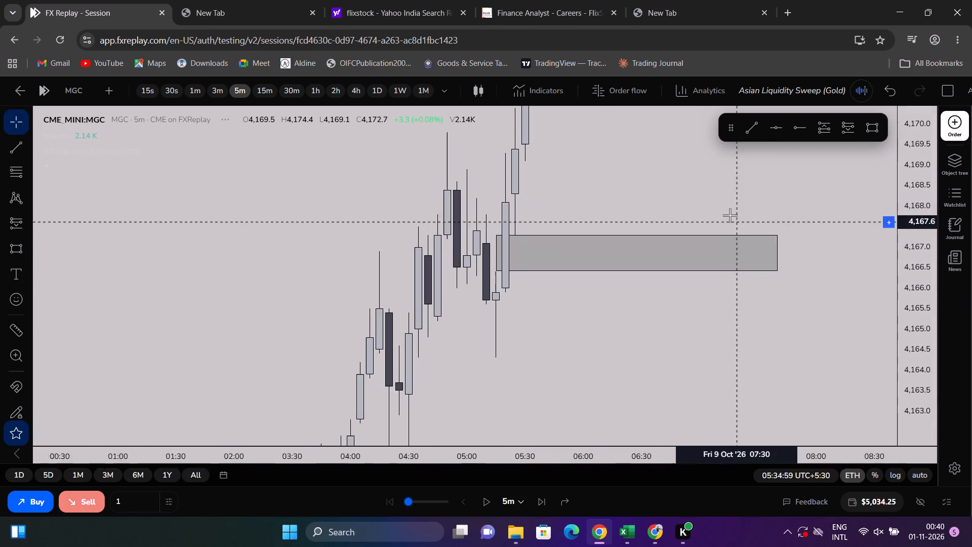
scroll(621, 221, up, 3)
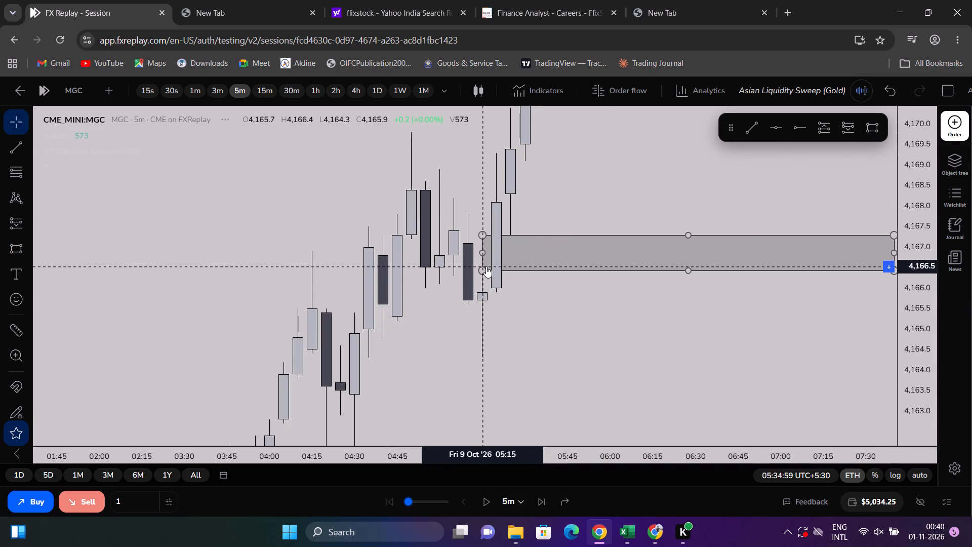
click(482, 267)
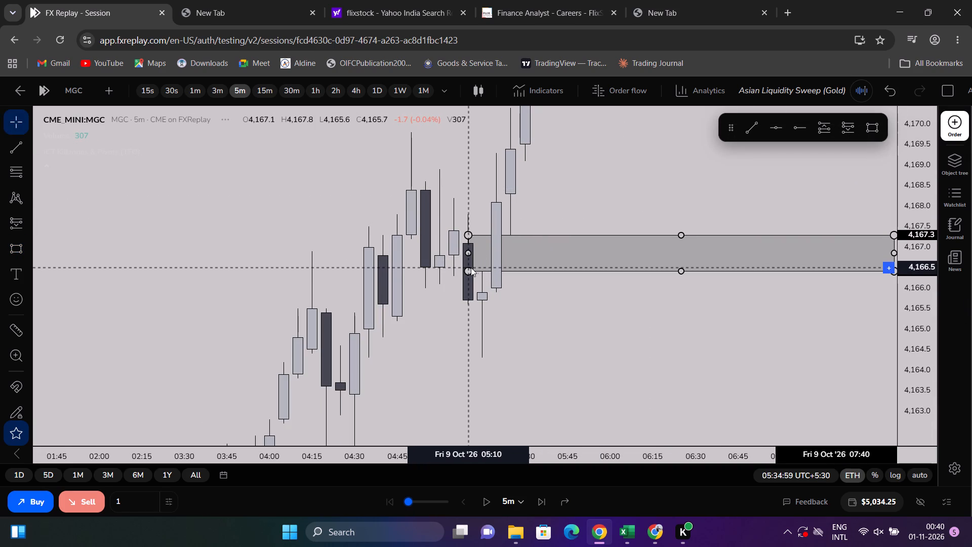
click(499, 281)
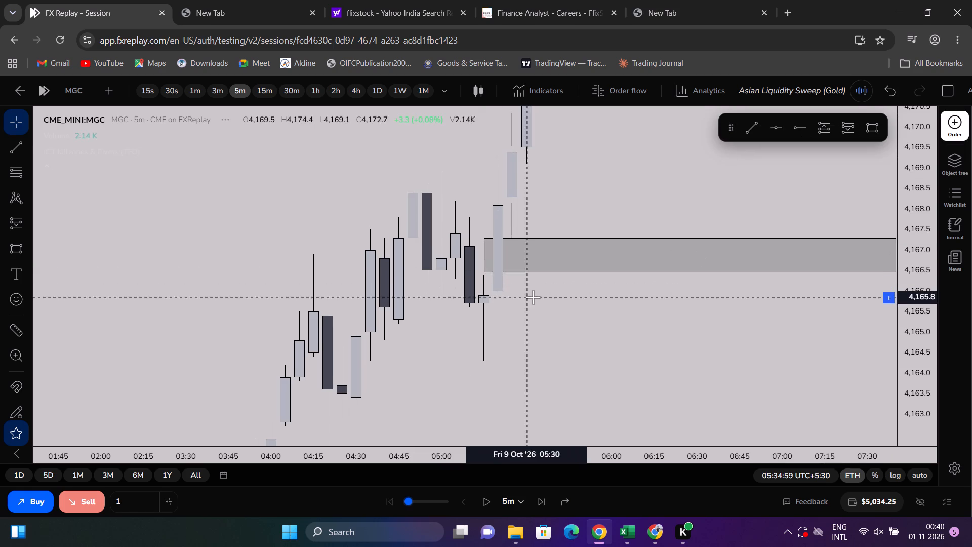
drag(484, 270, 475, 274)
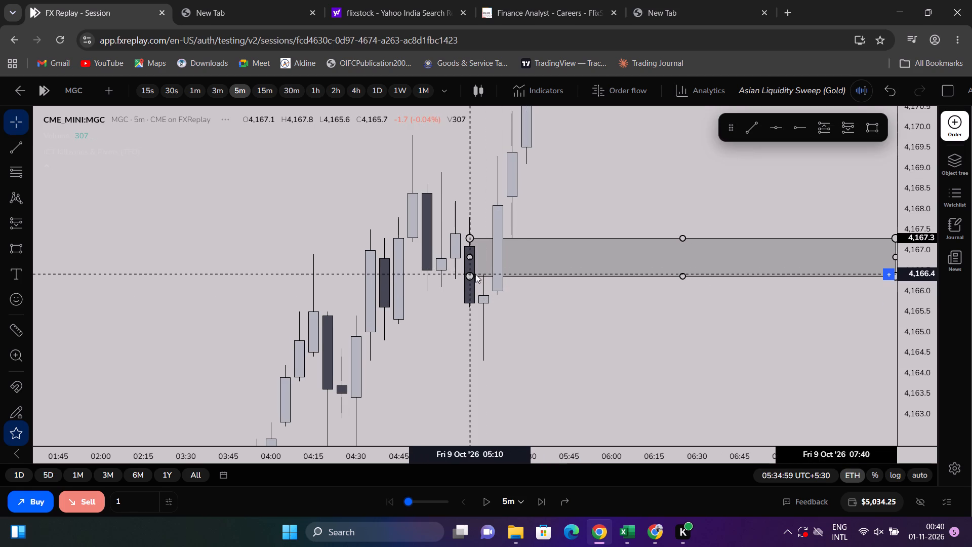
drag(475, 274, 477, 273)
click(515, 307)
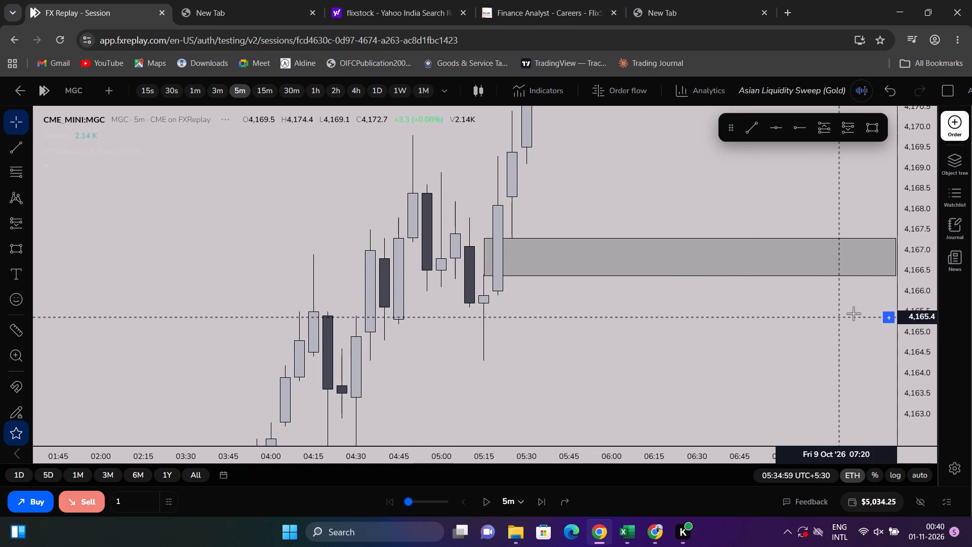
Draw a horizontal trend line below the gap rectangle at about 4,165.6, from 05:05 to about 07:35.
drag(927, 258, 820, 365)
scroll(660, 324, down, 5)
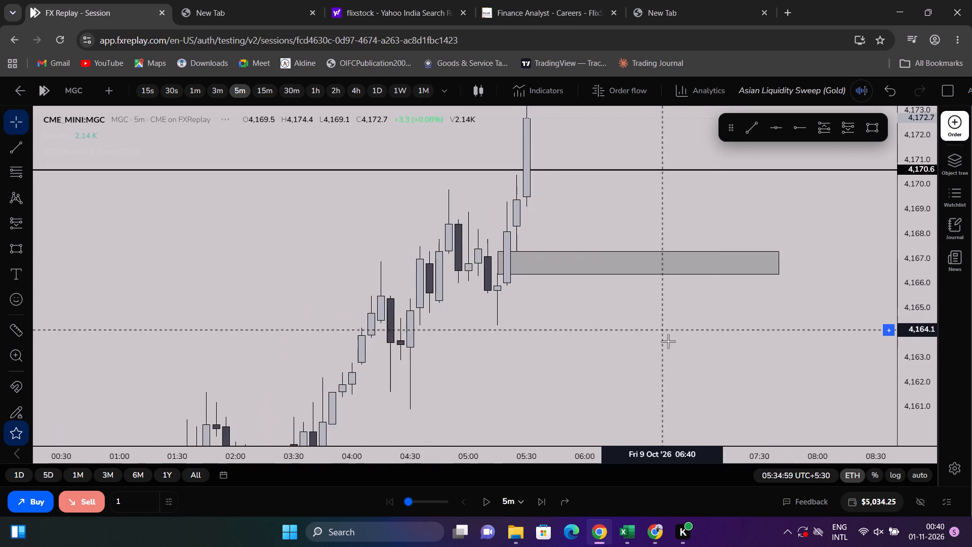
scroll(676, 342, down, 7)
scroll(676, 344, up, 3)
drag(667, 334, 671, 314)
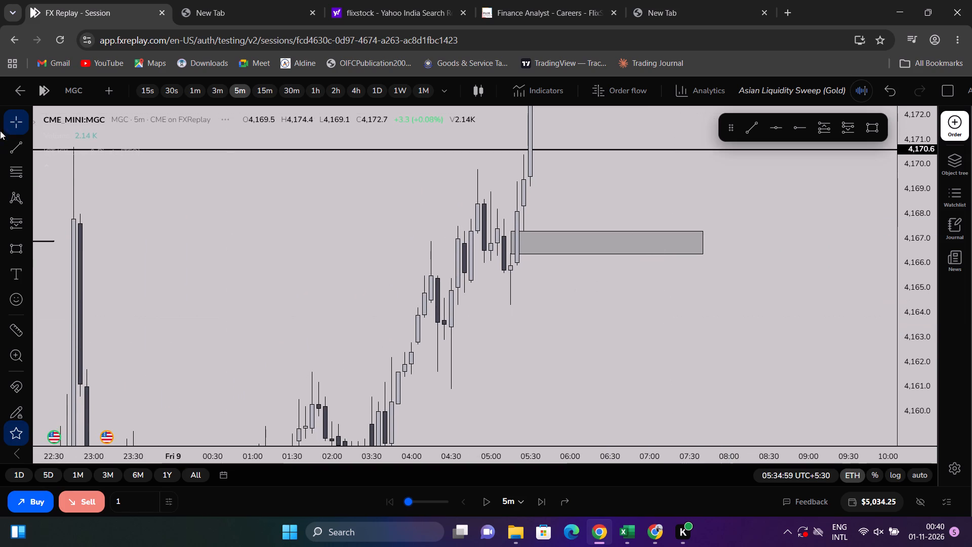
click(11, 149)
scroll(423, 275, up, 3)
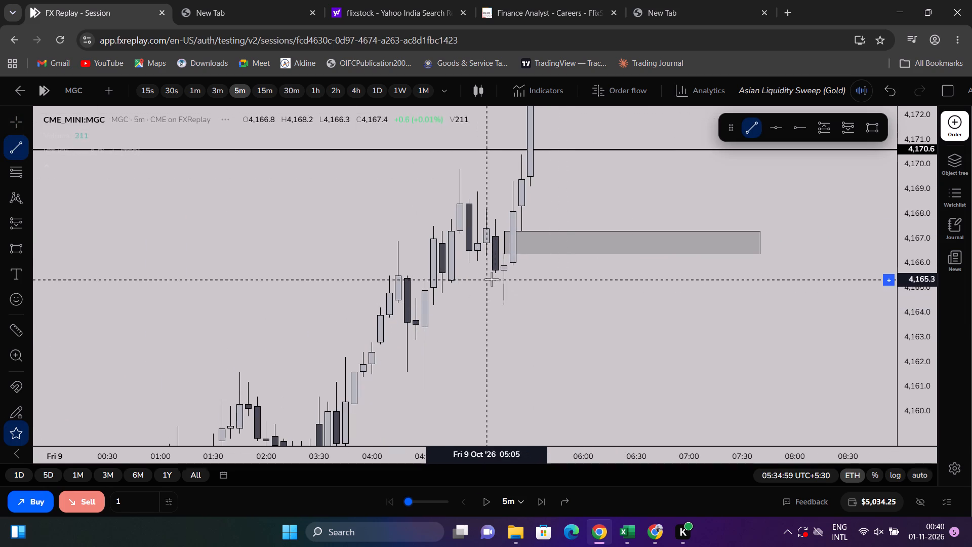
click(491, 274)
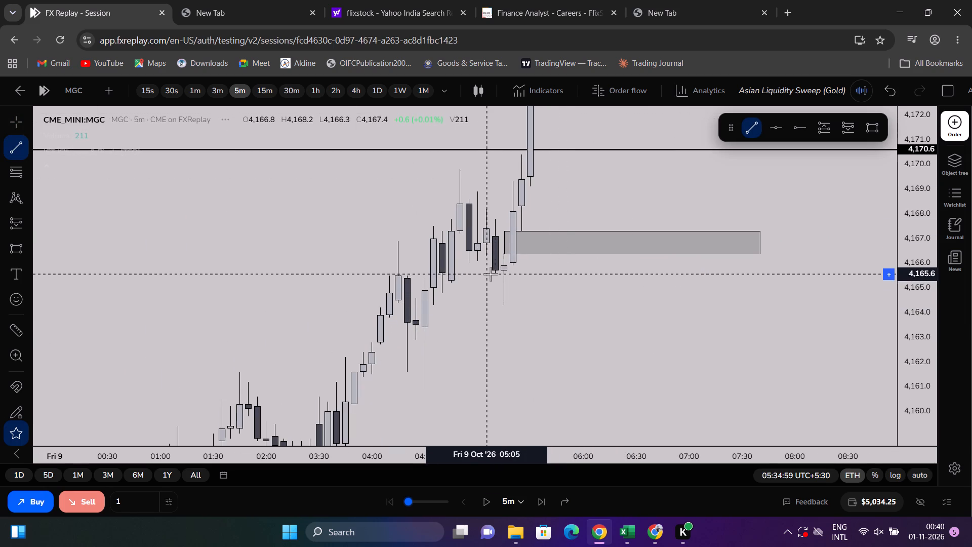
shift+click(755, 277)
click(693, 312)
Label the new trend line below the gap rectangle CISD.
scroll(721, 306, down, 2)
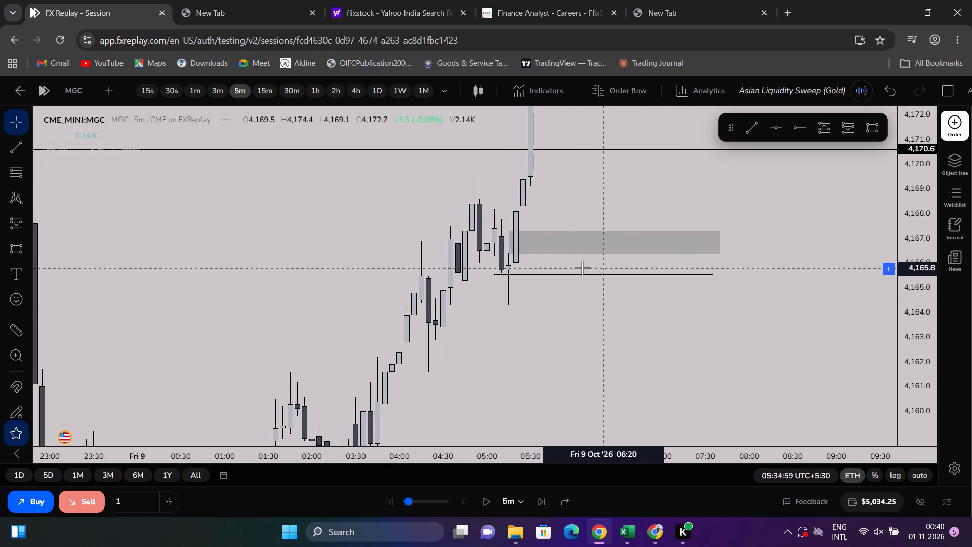
double_click(583, 273)
click(503, 240)
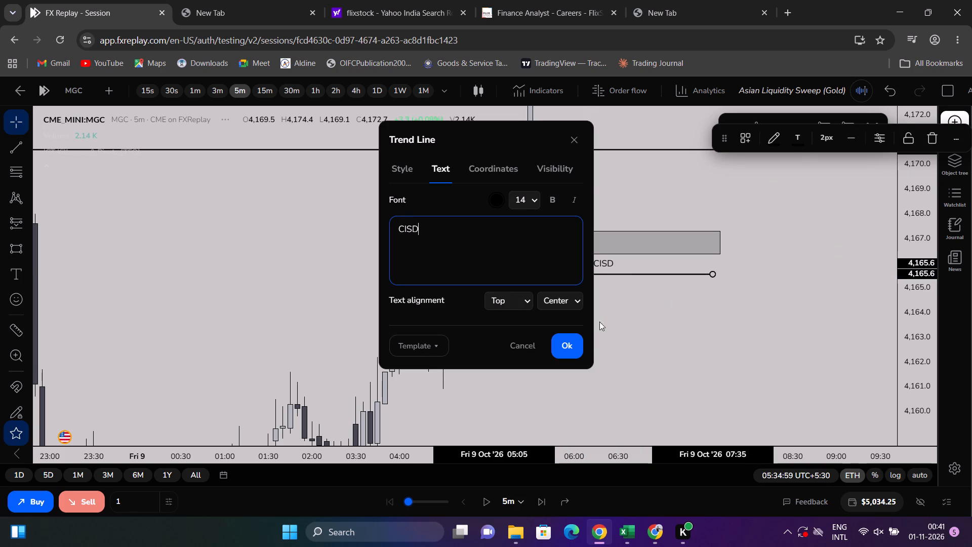
click(573, 341)
click(746, 344)
Advance the replay candle by candle to 05:59:59, watching price against PDH, the gap rectangle and the CISD line.
drag(915, 273, 905, 355)
scroll(826, 344, down, 4)
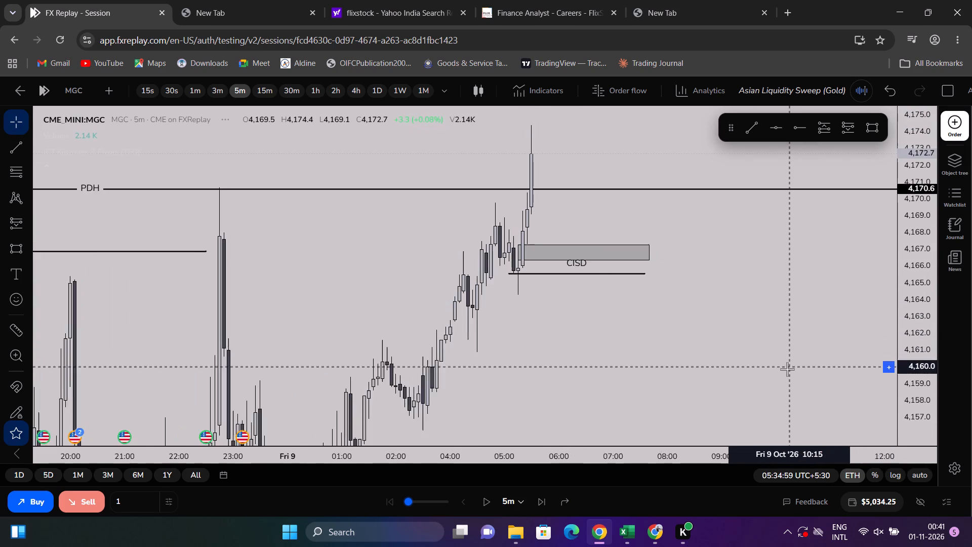
scroll(787, 369, down, 9)
scroll(787, 369, up, 4)
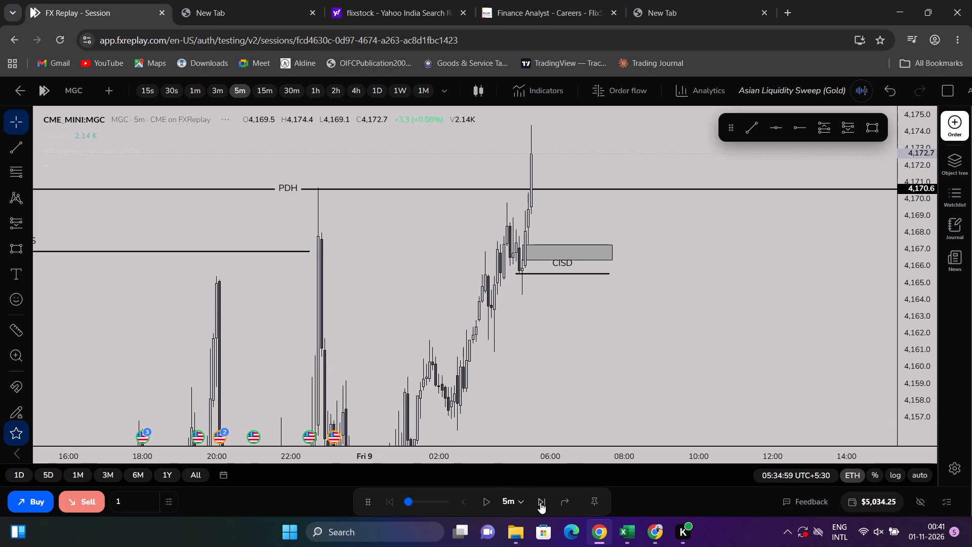
click(540, 502)
click(540, 502)
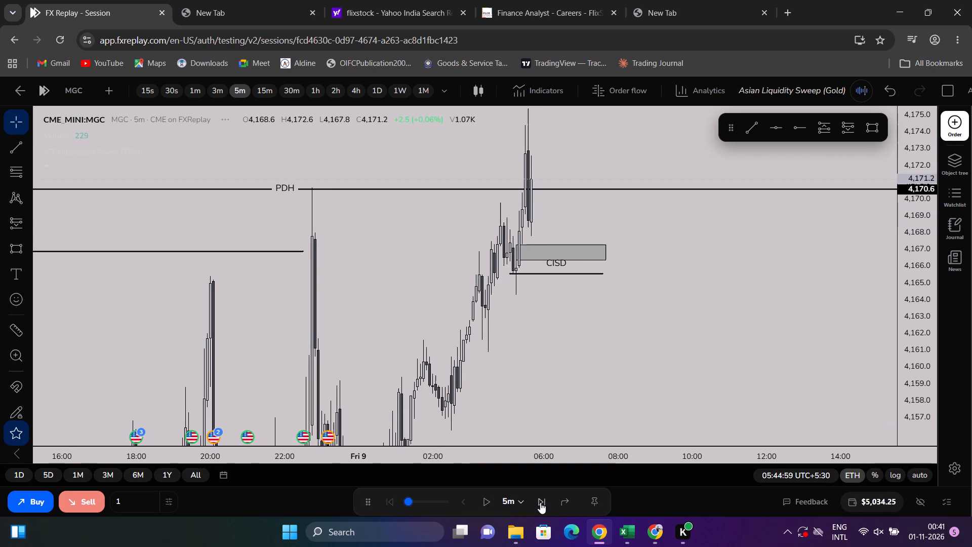
click(540, 502)
click(540, 502)
click(540, 502)
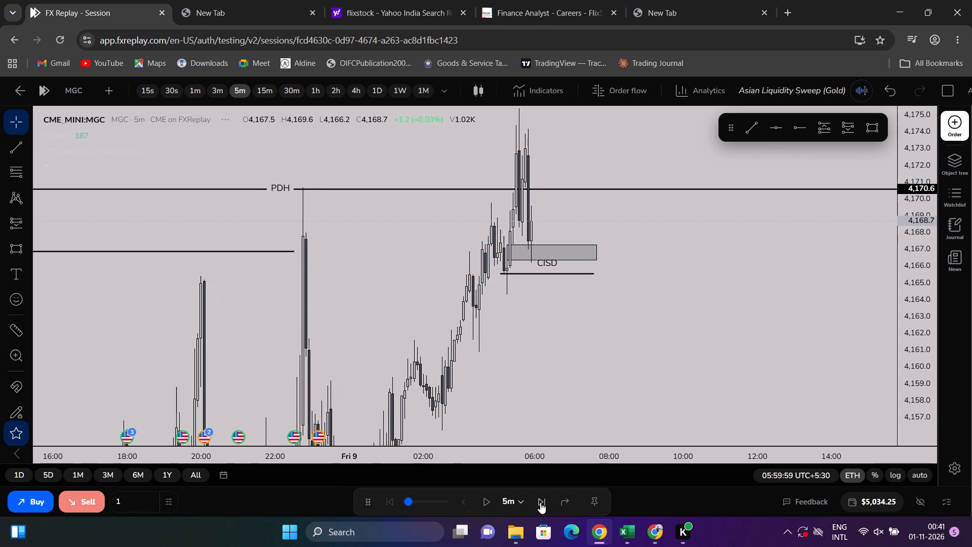
Advance the replay candle by candle to 06:44:59, watching how price reacts around PDH and the gap rectangle.
click(540, 502)
click(540, 502)
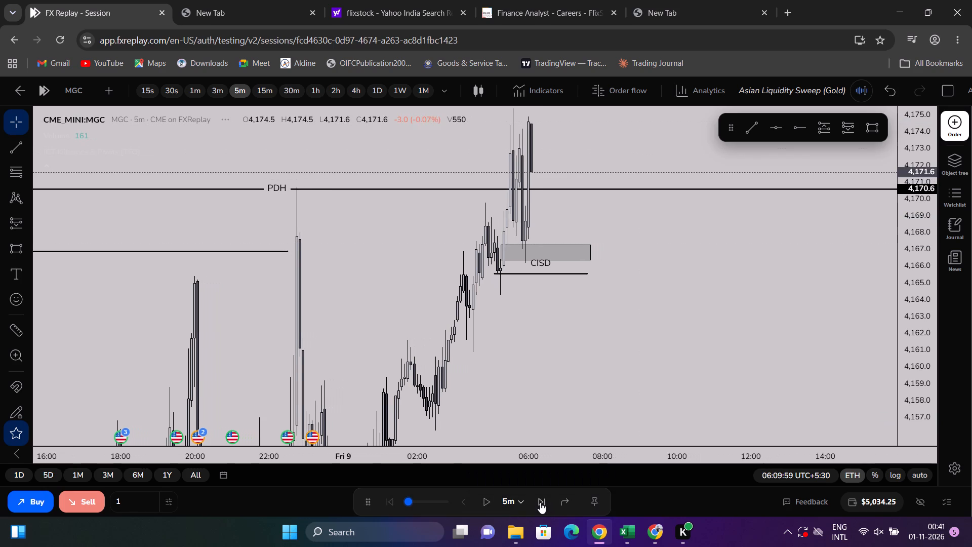
click(540, 502)
click(540, 502)
click(540, 502)
click(540, 502)
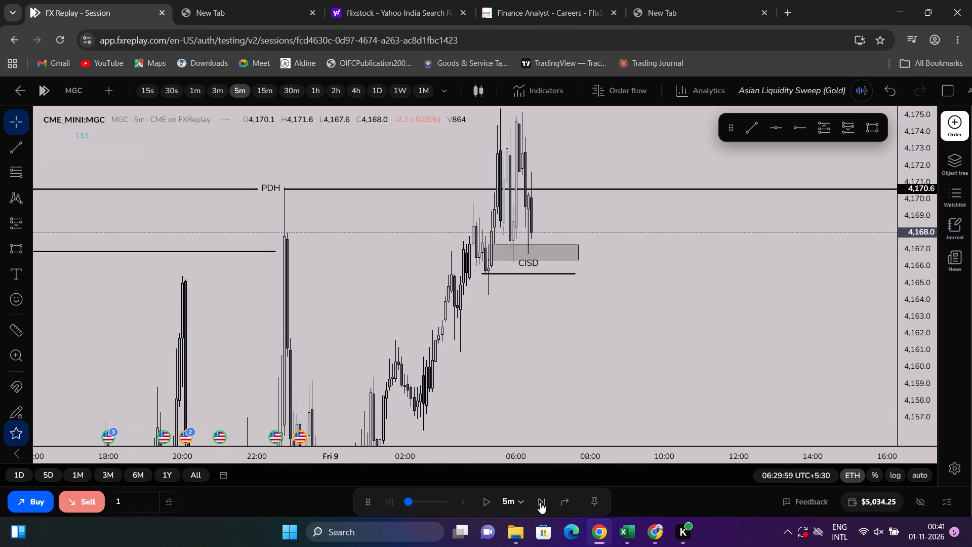
click(540, 502)
click(540, 502)
click(540, 502)
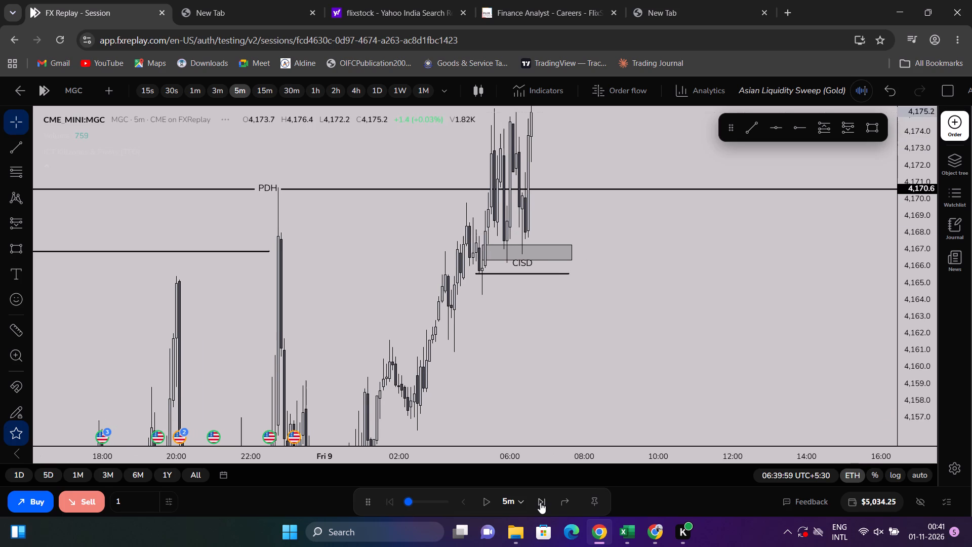
Draw a horizontal ray at about 4,197.6 from the early-morning swing high on Wed 7 Oct.
drag(634, 300, 645, 453)
drag(922, 307, 926, 341)
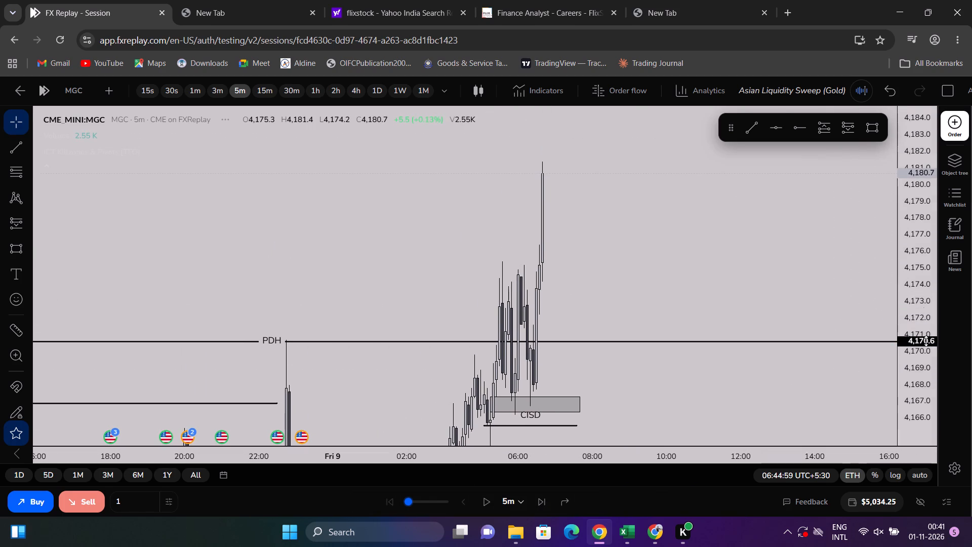
drag(926, 341, 913, 383)
drag(807, 388, 843, 313)
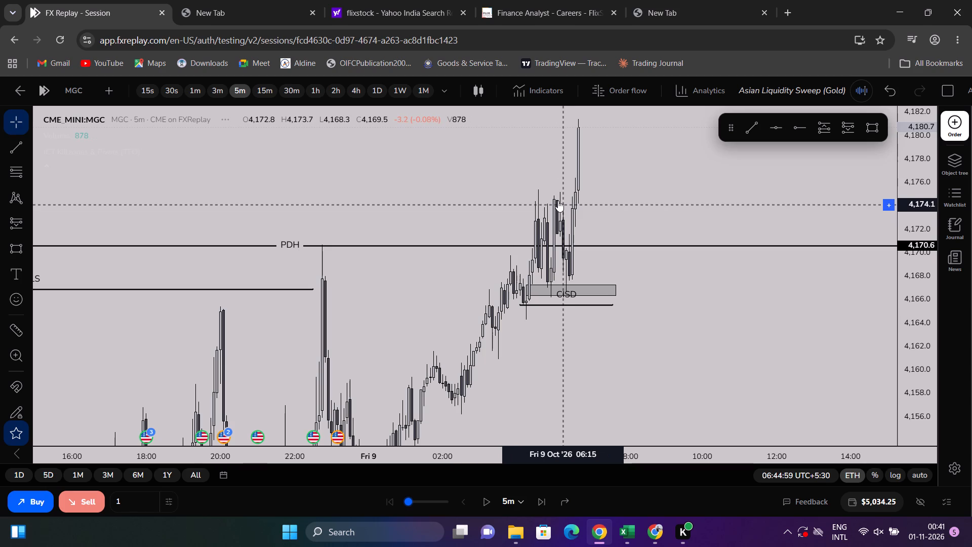
drag(695, 149, 756, 357)
scroll(788, 315, down, 12)
drag(931, 187, 843, 452)
scroll(668, 324, down, 3)
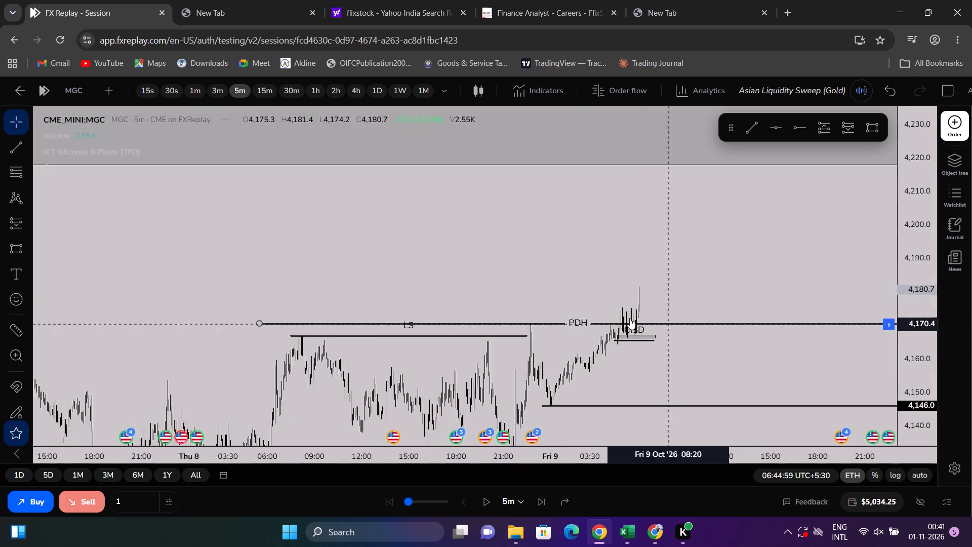
scroll(630, 318, down, 11)
scroll(619, 263, down, 3)
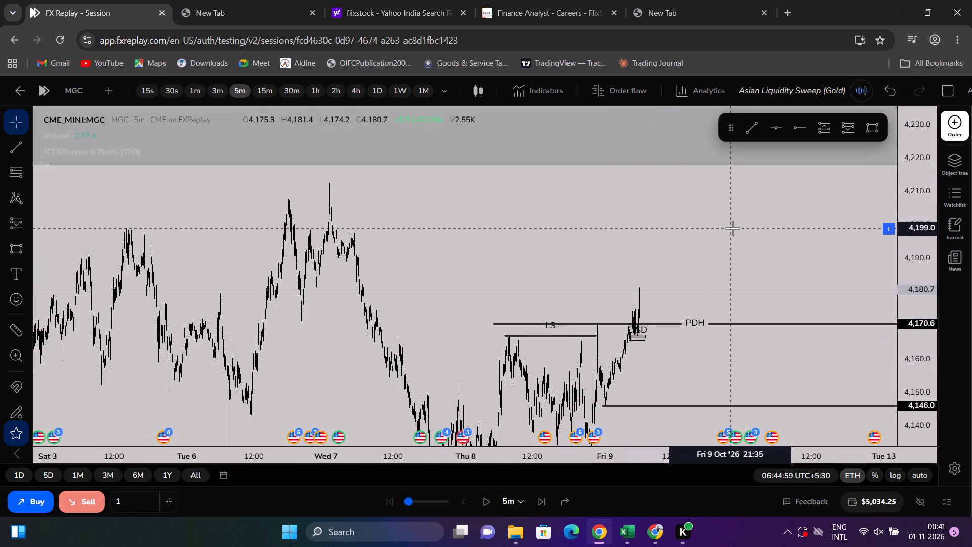
scroll(702, 232, up, 4)
click(27, 143)
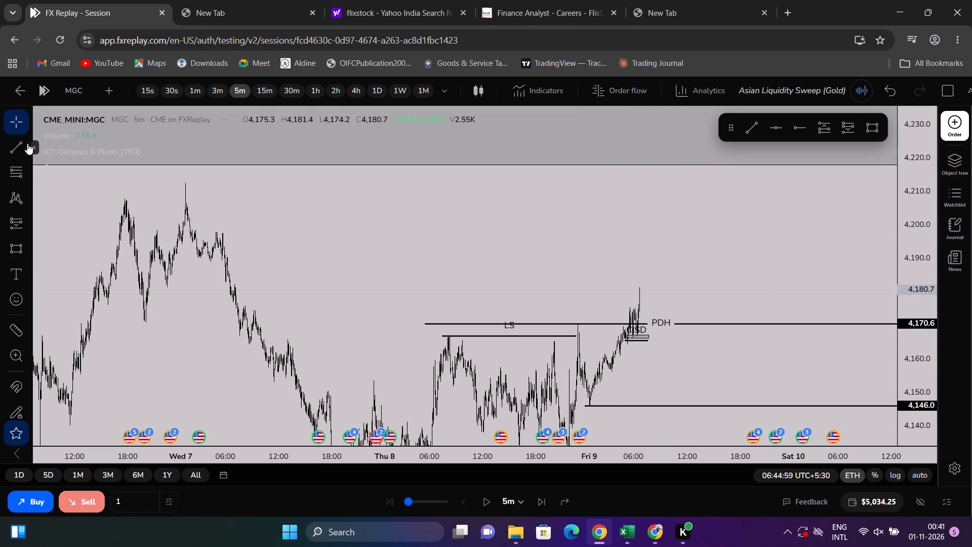
click(95, 304)
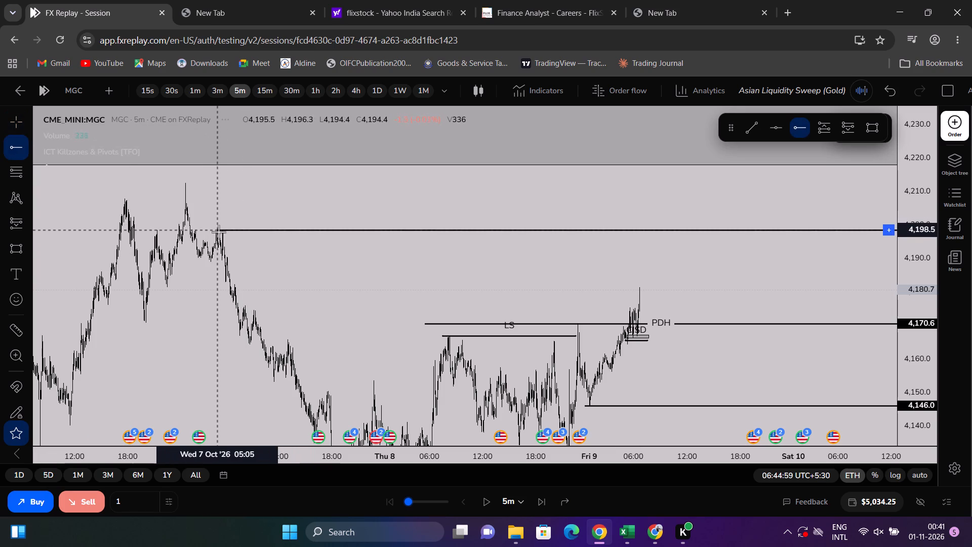
click(212, 233)
click(270, 251)
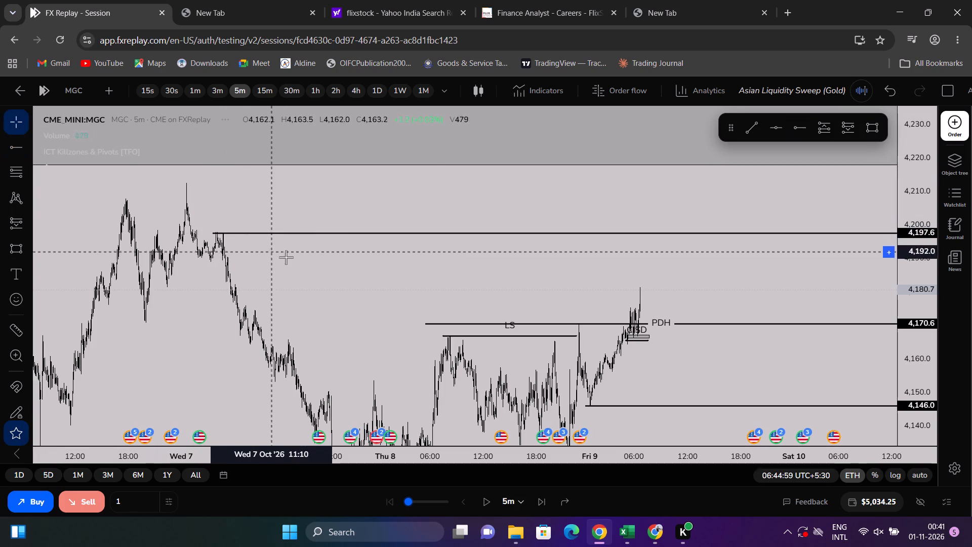
Examine the swing high behind the 4,197.6 ray and its distance from the current candle on 9 Oct.
scroll(423, 268, up, 5)
right_drag(423, 268, 445, 267)
scroll(796, 318, up, 6)
scroll(865, 335, up, 4)
drag(792, 357, 784, 348)
drag(901, 384, 913, 226)
scroll(874, 239, up, 3)
scroll(776, 209, down, 20)
scroll(776, 209, down, 1)
drag(563, 243, 971, 235)
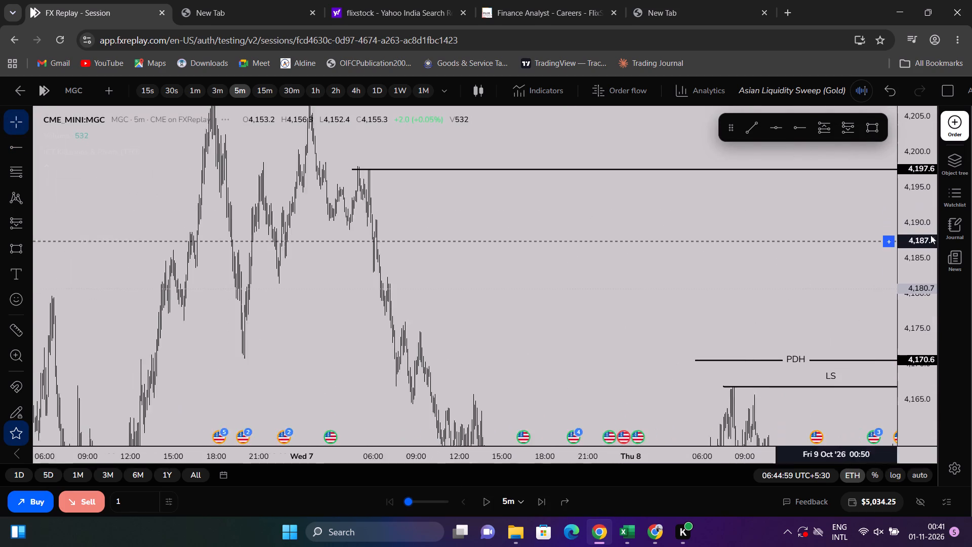
scroll(888, 255, down, 3)
scroll(849, 262, up, 8)
drag(783, 259, 364, 193)
scroll(406, 183, up, 10)
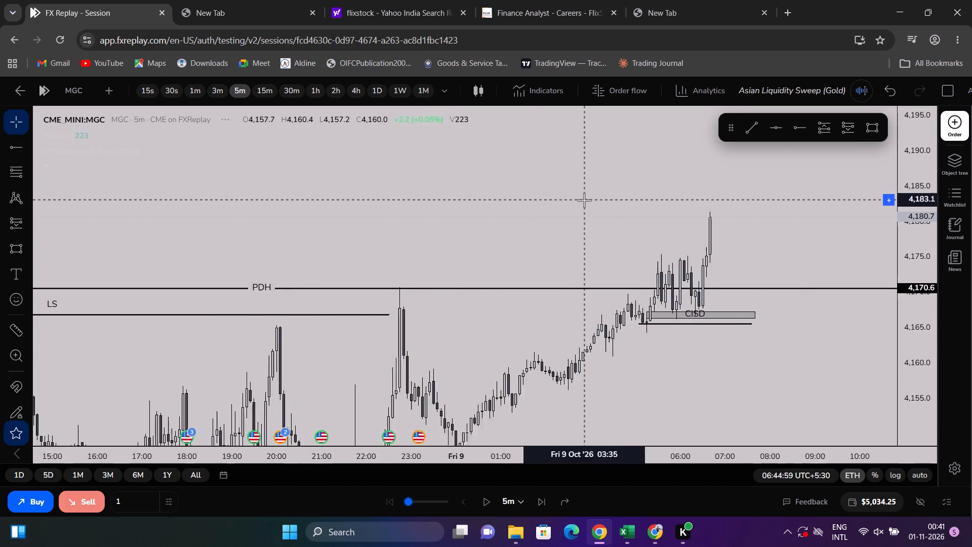
scroll(584, 200, up, 1)
drag(783, 194, 642, 232)
scroll(593, 293, down, 4)
Advance the replay to 07:24:59, watching price against the 4,197.6 ray.
triple_click(540, 501)
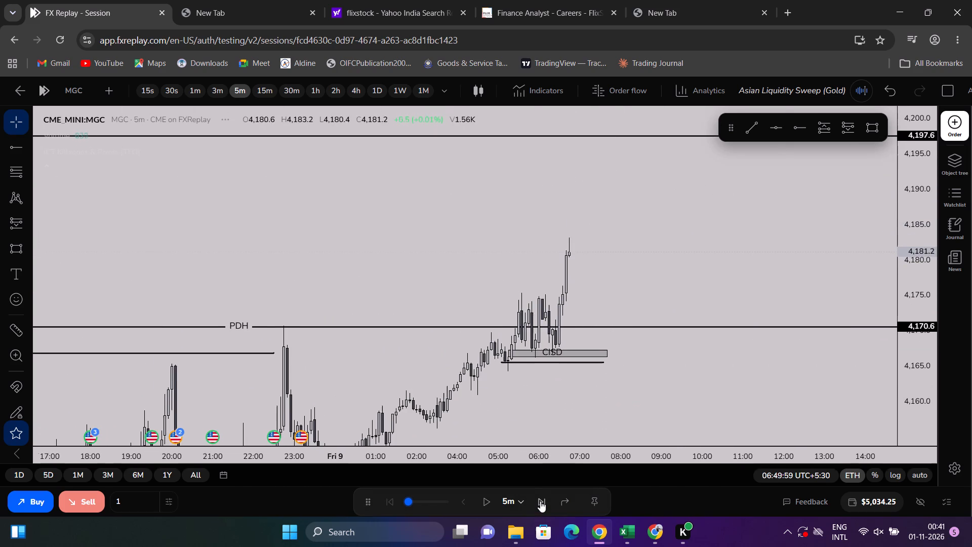
triple_click(540, 501)
double_click(540, 501)
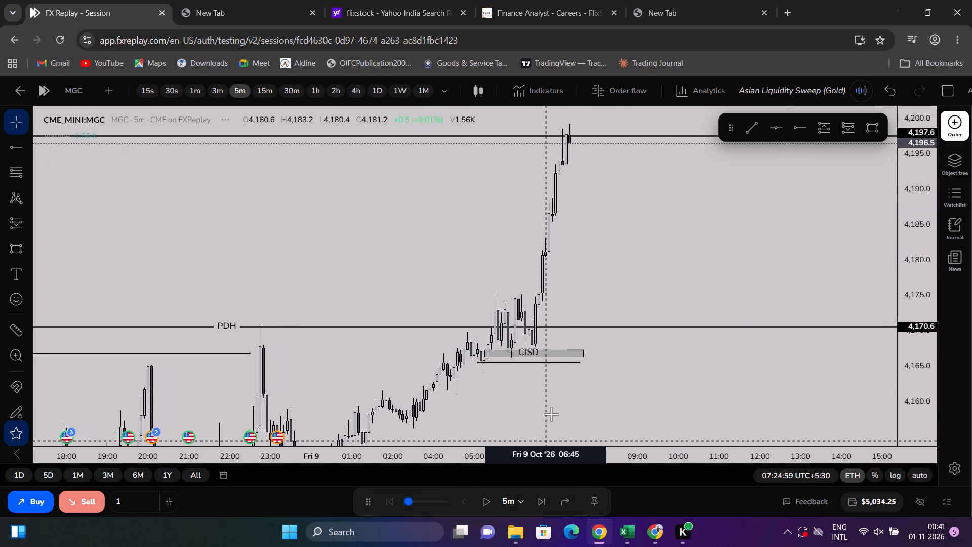
Examine the 05:00 to 07:00 candles around PDH, the gap rectangle and the CISD line for a valid entry.
drag(564, 397, 714, 326)
drag(922, 380, 913, 206)
scroll(800, 283, up, 4)
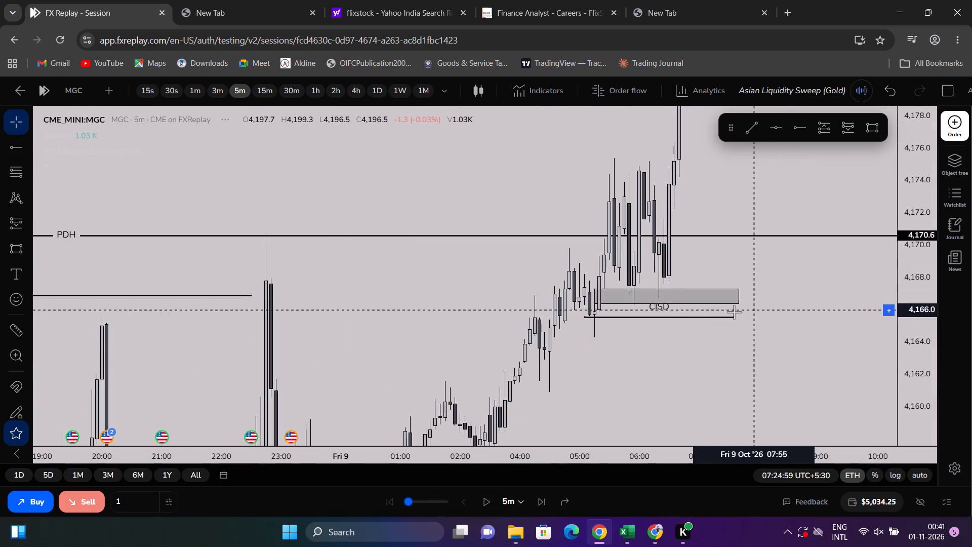
scroll(733, 312, up, 3)
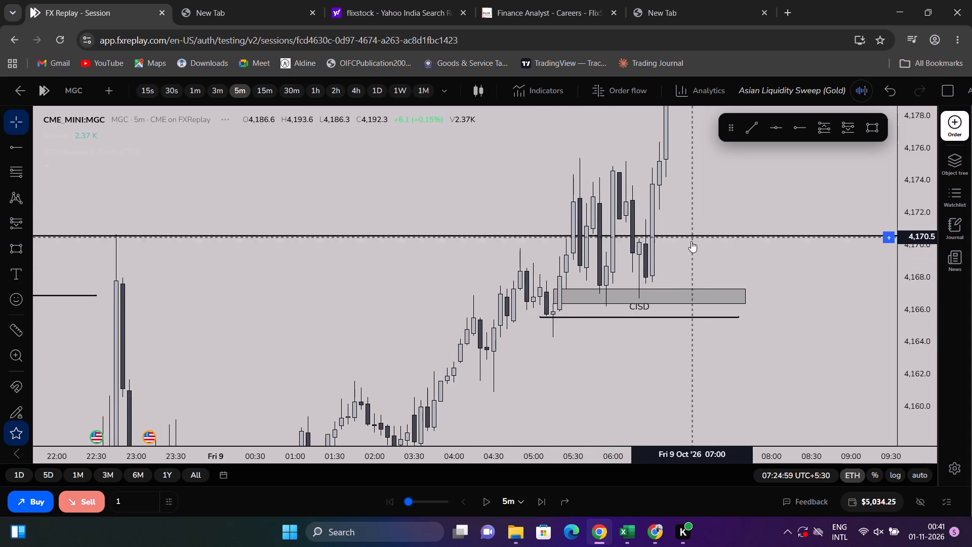
drag(650, 176, 587, 265)
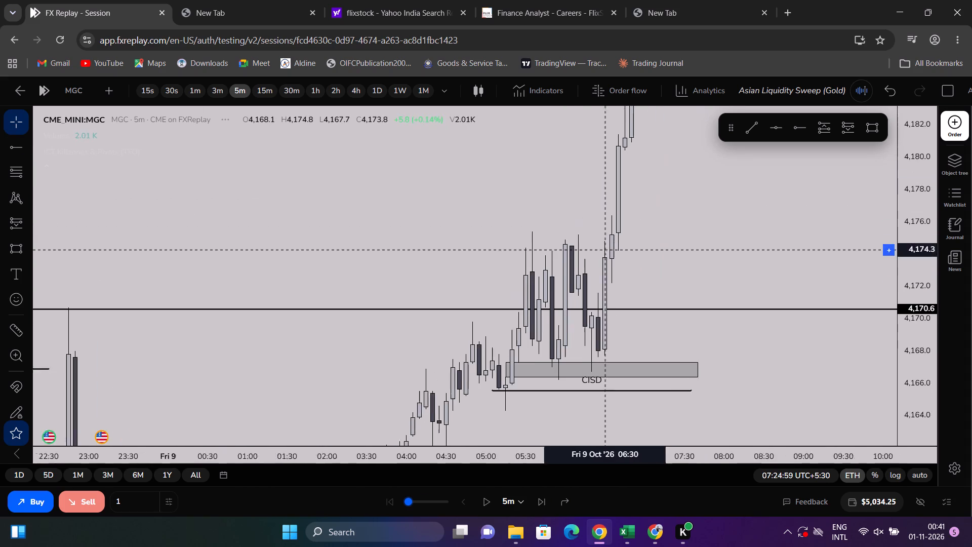
drag(587, 265, 585, 268)
drag(920, 213, 862, 327)
scroll(741, 333, down, 4)
scroll(736, 269, down, 3)
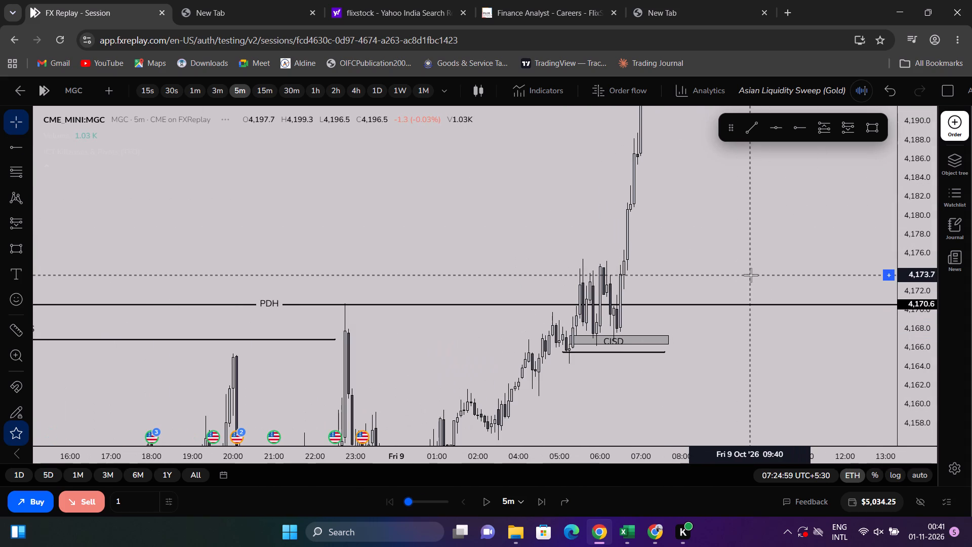
Switch to the Excel backtest tracker and review the logged October rows across the sweep, price and result columns.
key(alt+Tab)
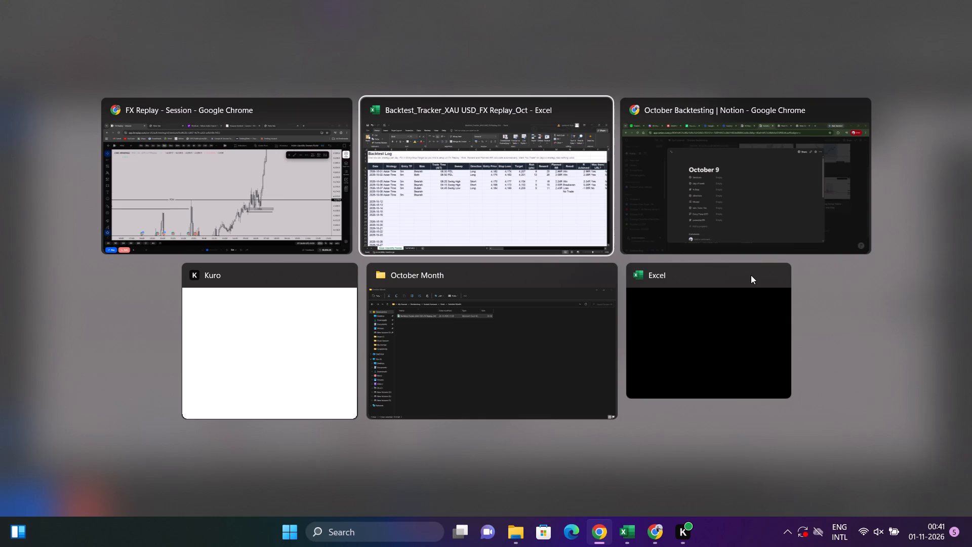
key(Right)
key(Right)
key(Right)
key(Up)
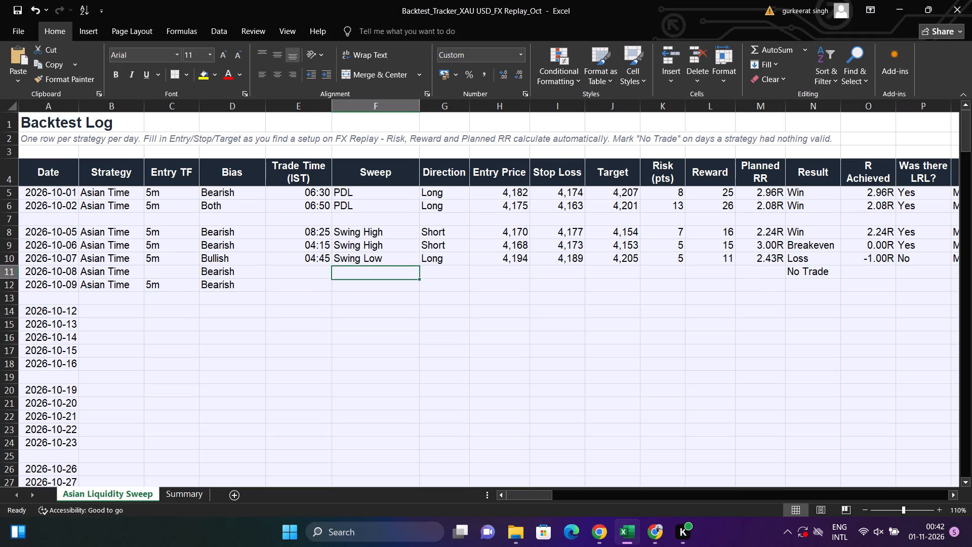
key(Left)
key(Up)
key(Right)
key(Up)
key(Right)
key(Right)
key(Right)
key(Right)
key(Right)
key(Right)
key(Right)
key(Right)
key(Right)
key(Right)
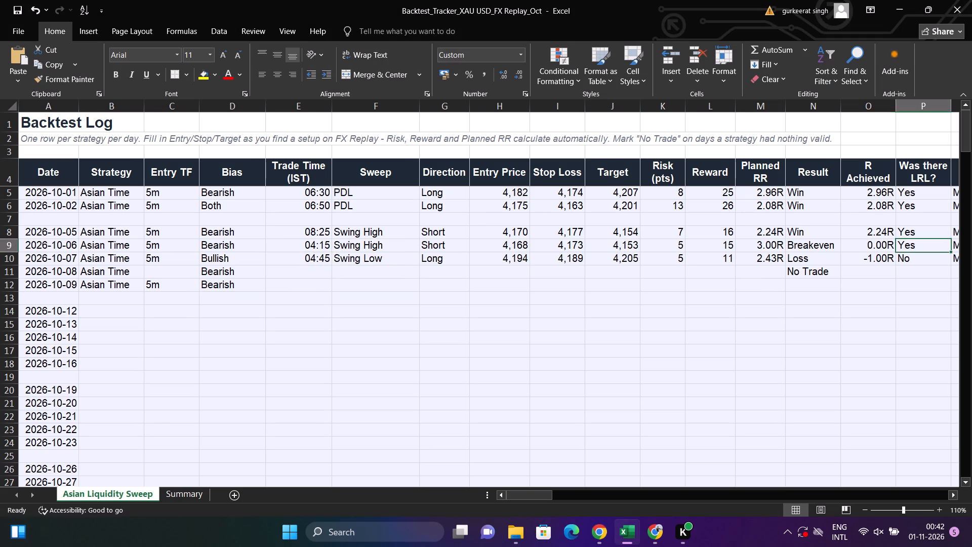
Select the R Achieved values for 1 to 7 October to check their running total.
key(Left)
key(Down)
key(Left)
key(Right)
key(shift+Up)
key(shift+Up)
key(shift+Up)
key(shift+Up)
key(shift+Up)
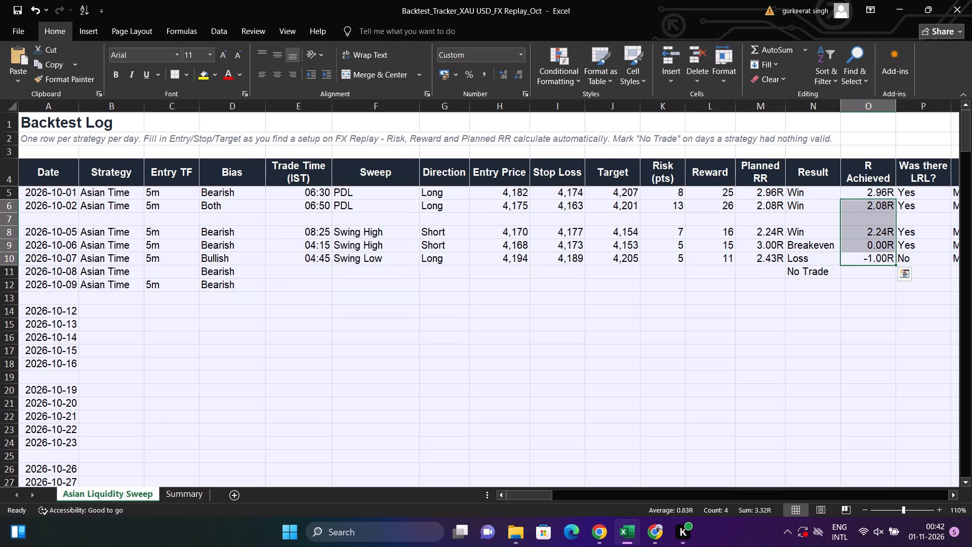
key(shift+Up)
key(shift+Up)
key(shift+Down)
key(shift+Down)
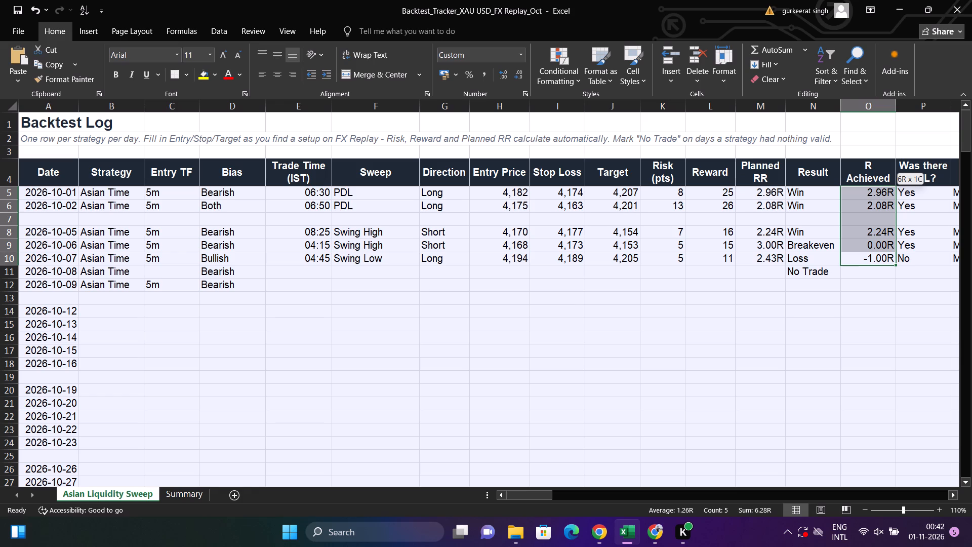
key(shift+Down)
key(Up)
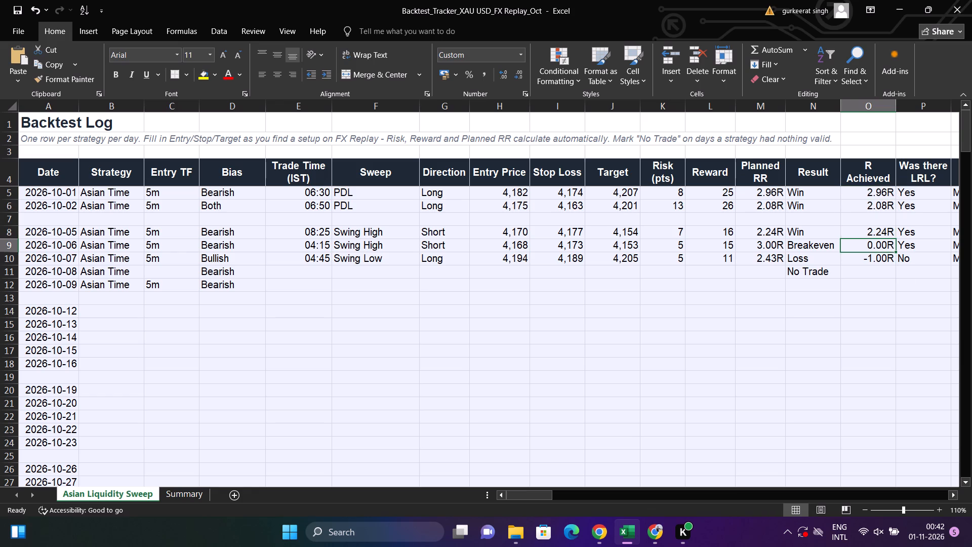
Return to the FX Replay chart and examine price structure against PDH, PDL, LS and the 4,146.0 and 4,197.6 levels.
key(alt+Tab)
scroll(203, 284, down, 8)
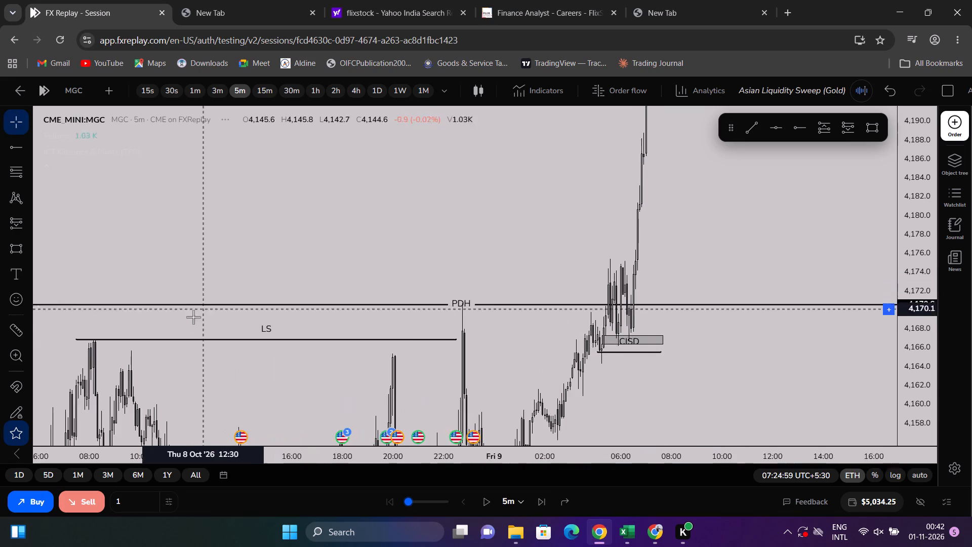
scroll(193, 317, down, 2)
scroll(537, 336, up, 10)
scroll(579, 377, down, 4)
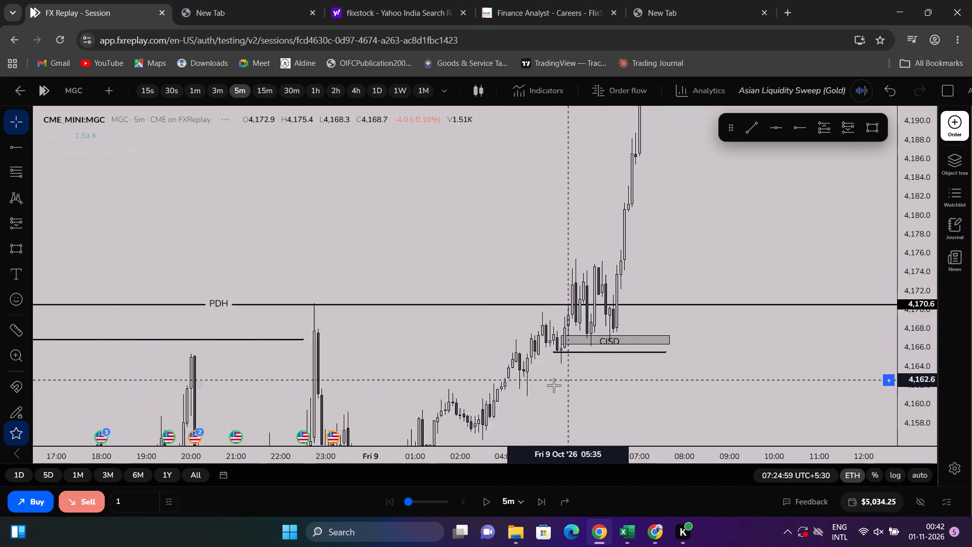
scroll(511, 376, down, 3)
scroll(515, 380, up, 4)
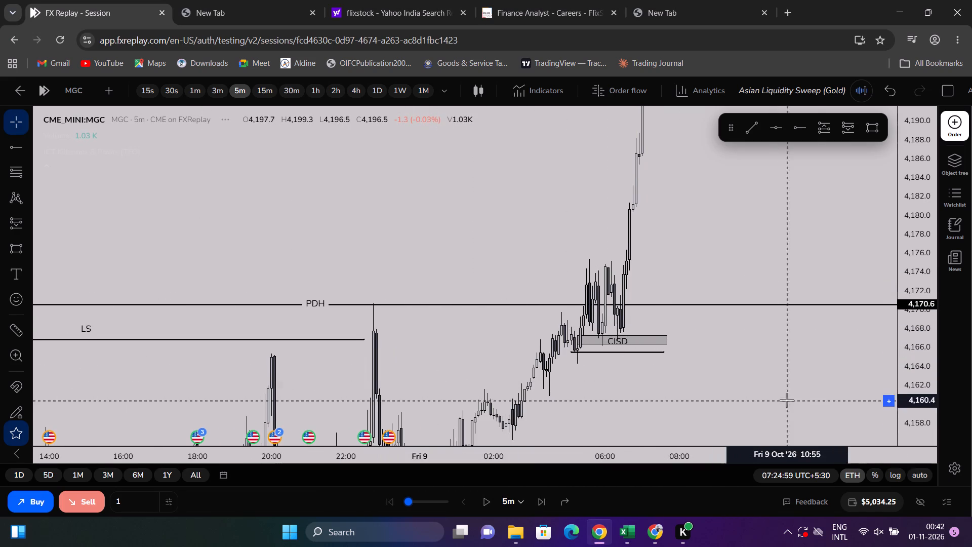
drag(787, 400, 850, 175)
drag(922, 213, 801, 456)
scroll(662, 377, down, 6)
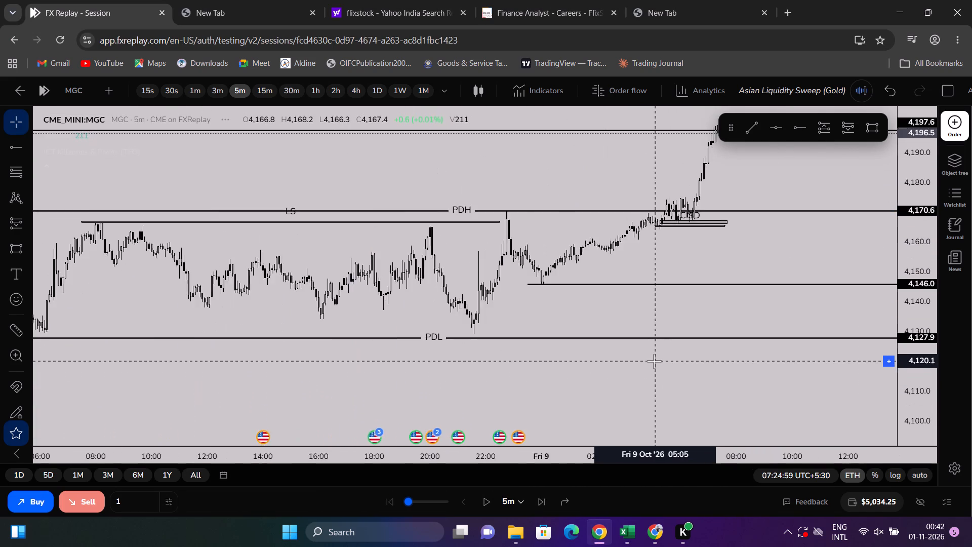
scroll(654, 361, down, 8)
drag(926, 381, 904, 254)
scroll(758, 326, up, 4)
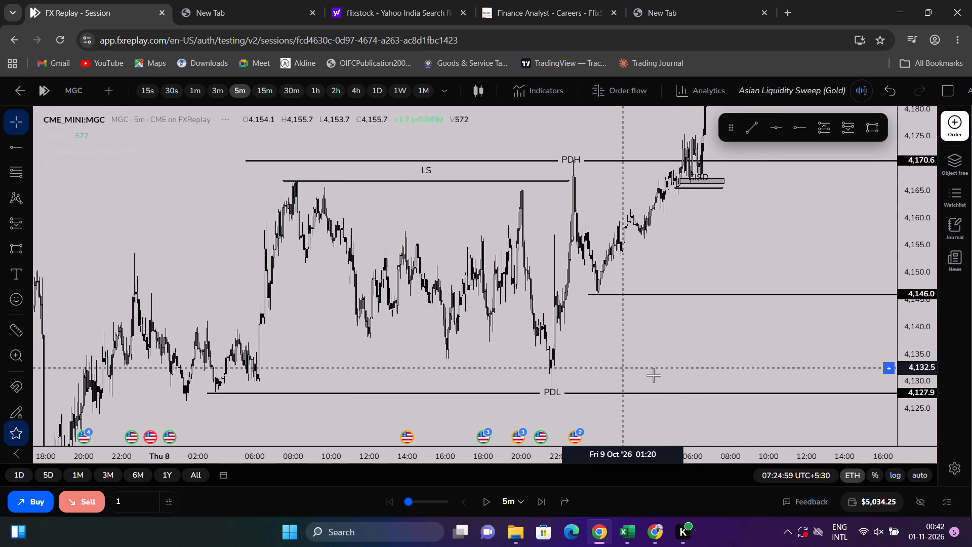
drag(305, 356, 327, 242)
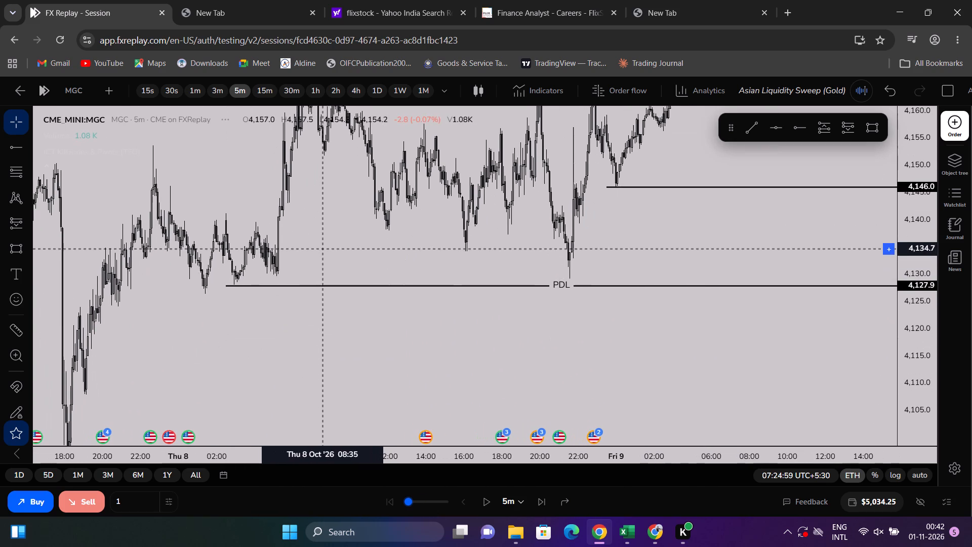
drag(541, 350, 315, 505)
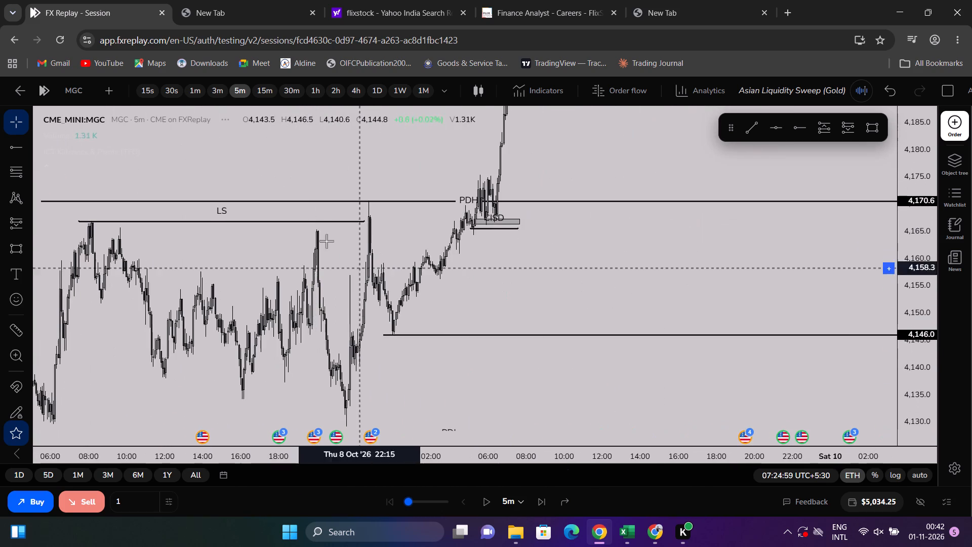
drag(373, 293, 502, 494)
scroll(493, 408, down, 16)
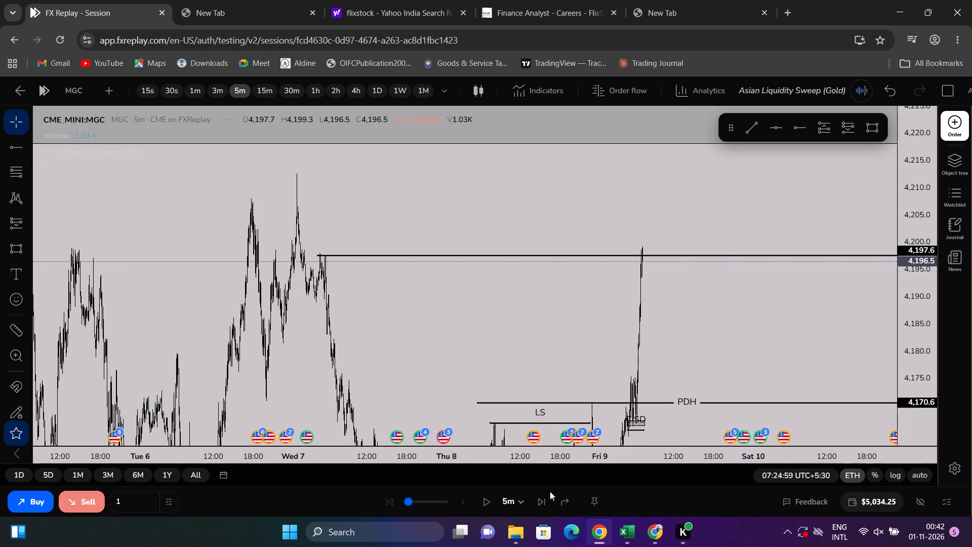
Advance the replay to 09:39:59, watching price around the 4,197.6 ray.
triple_click(539, 501)
triple_click(538, 501)
triple_click(538, 501)
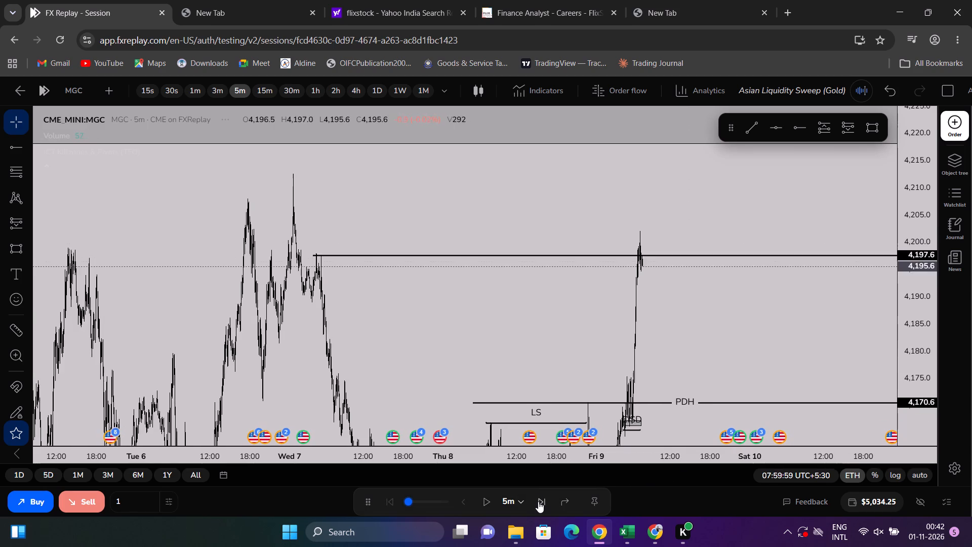
triple_click(538, 501)
triple_click(538, 501)
triple_click(538, 501)
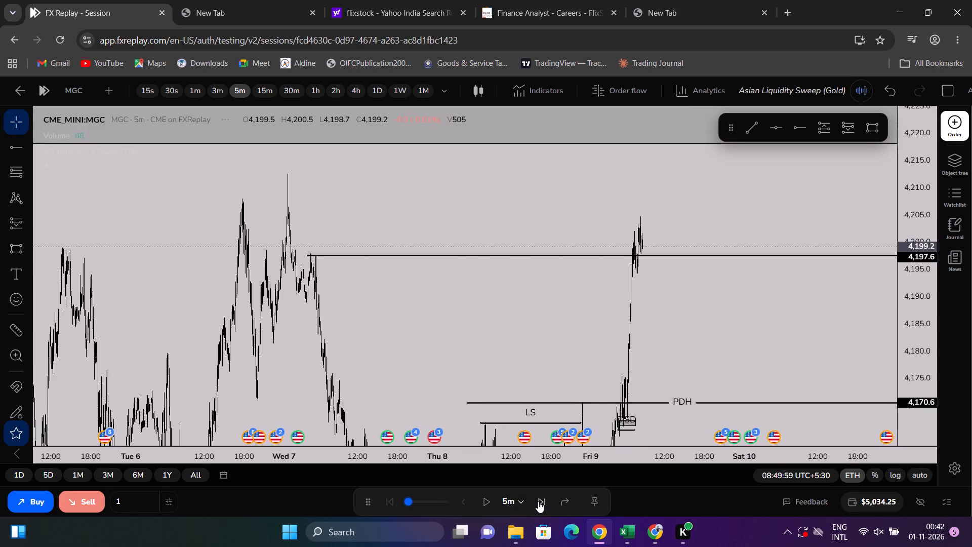
triple_click(538, 501)
triple_click(538, 501)
triple_click(538, 501)
triple_click(538, 501)
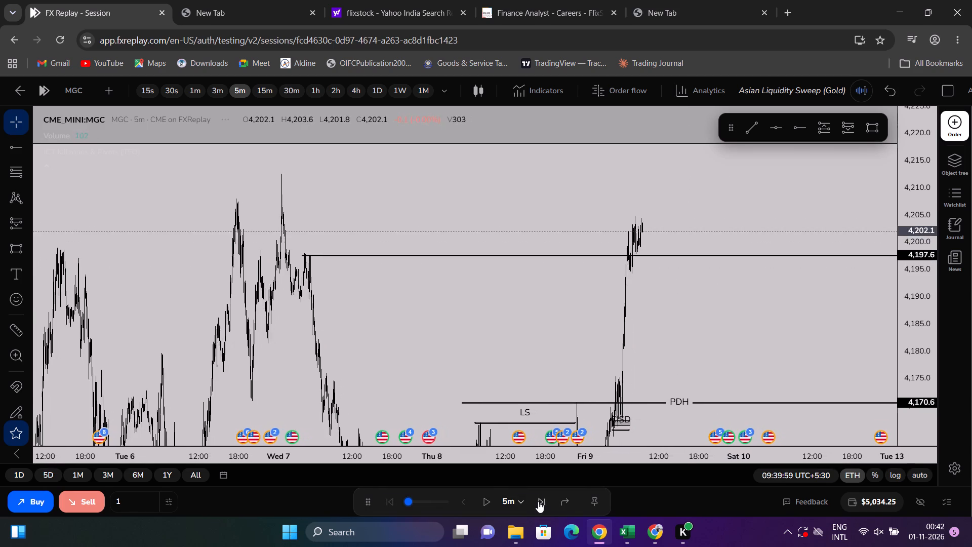
Advance the replay in 5-minute candles to 13:44:59 on 9 October.
triple_click(538, 501)
triple_click(538, 501)
triple_click(538, 501)
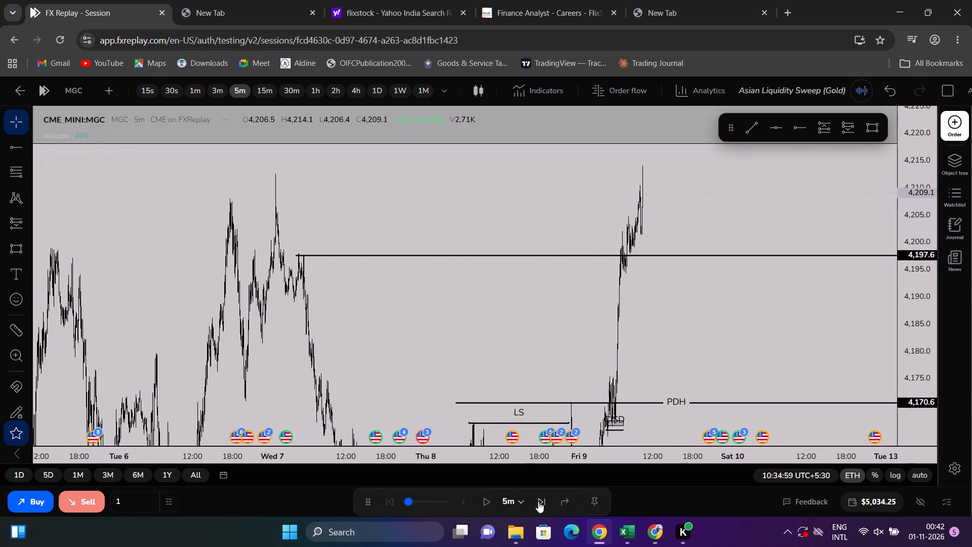
triple_click(538, 501)
triple_click(538, 501)
triple_click(538, 501)
triple_click(538, 501)
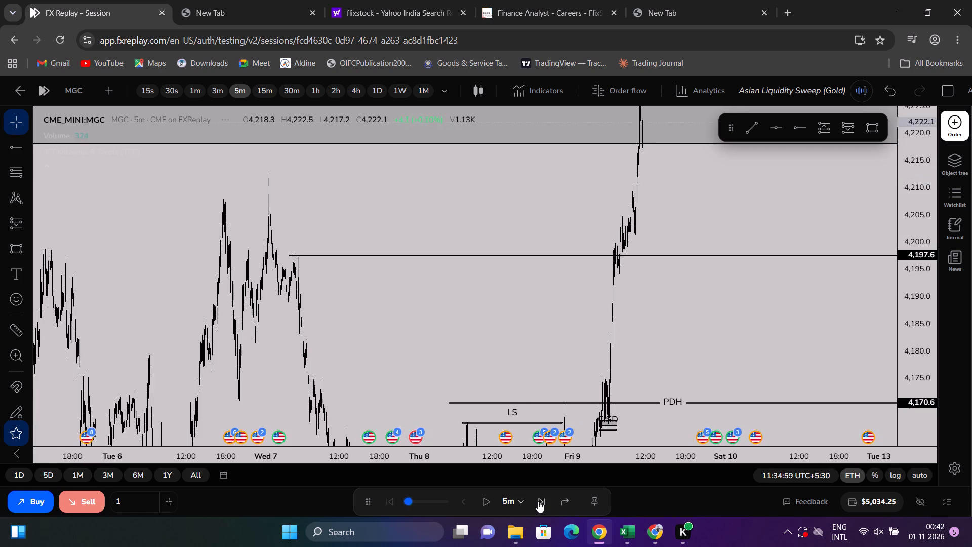
triple_click(538, 501)
triple_click(538, 501)
triple_click(538, 501)
triple_click(538, 501)
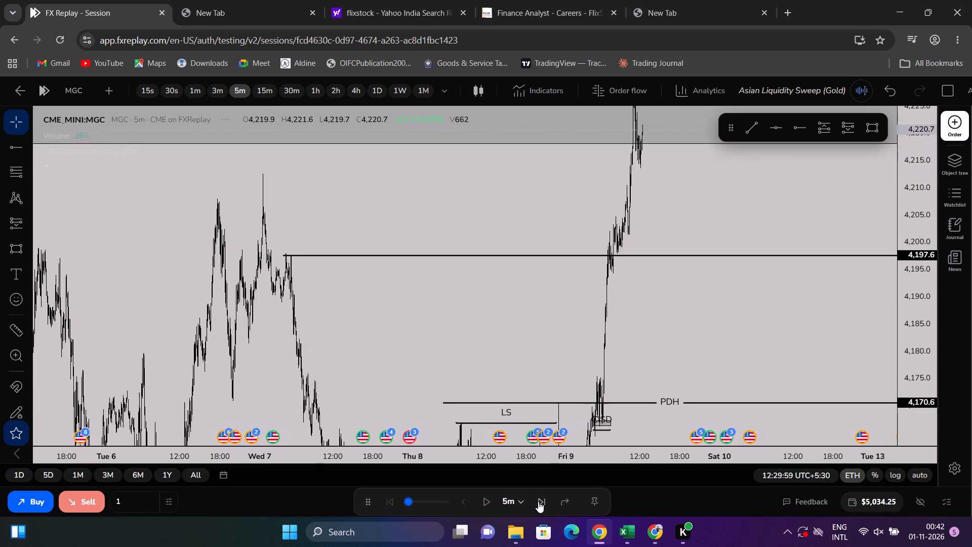
triple_click(538, 501)
triple_click(538, 501)
triple_click(538, 501)
triple_click(538, 501)
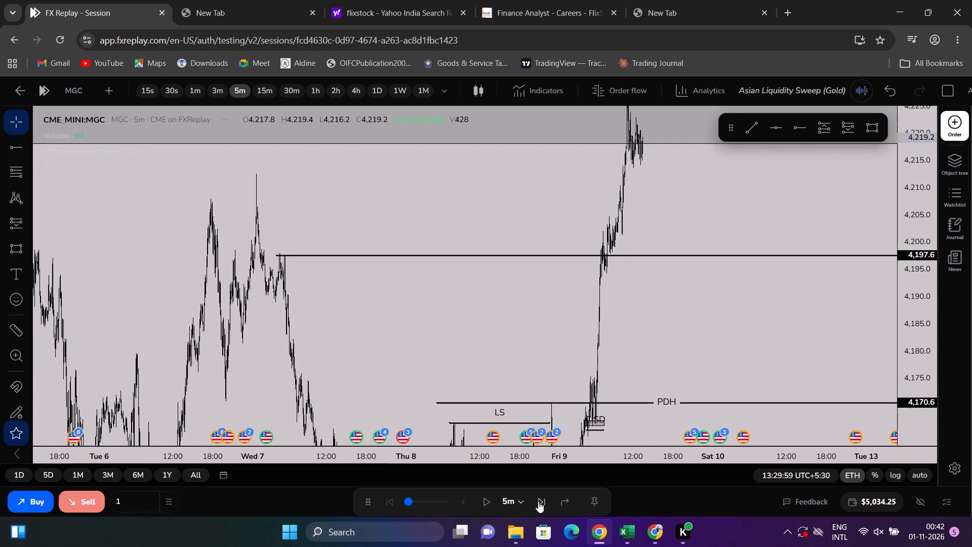
click(538, 501)
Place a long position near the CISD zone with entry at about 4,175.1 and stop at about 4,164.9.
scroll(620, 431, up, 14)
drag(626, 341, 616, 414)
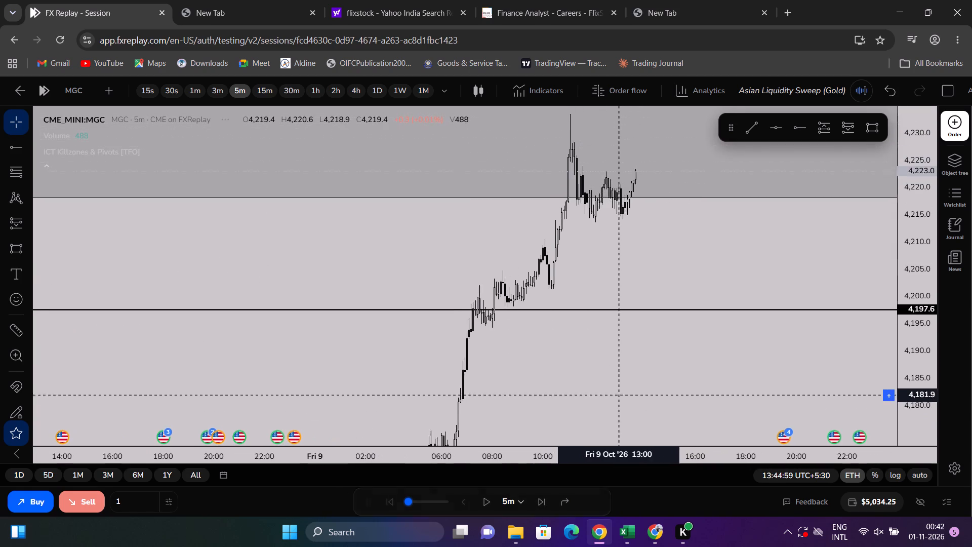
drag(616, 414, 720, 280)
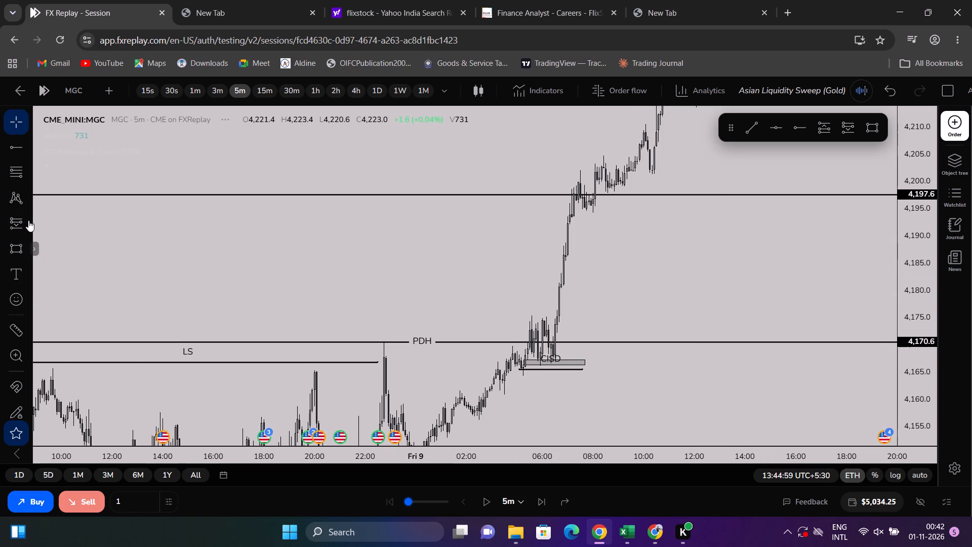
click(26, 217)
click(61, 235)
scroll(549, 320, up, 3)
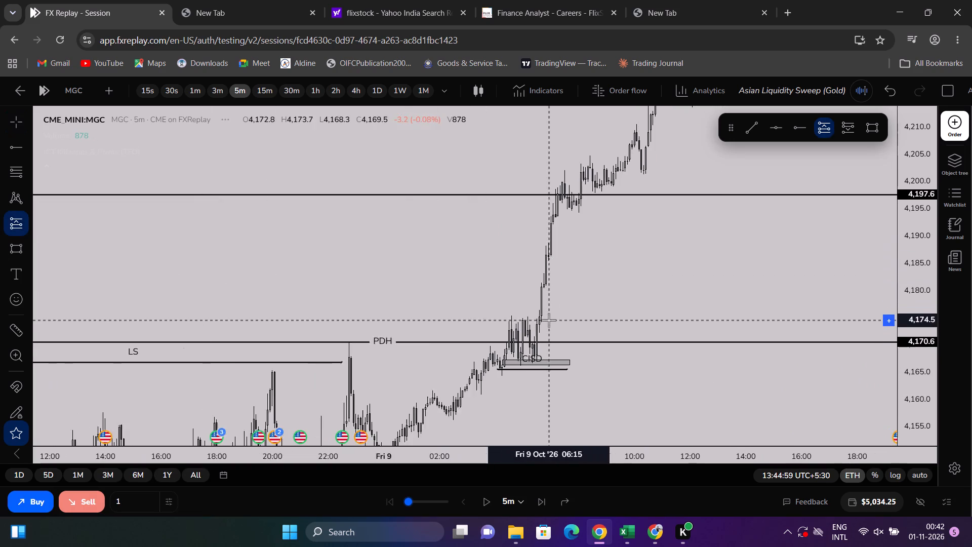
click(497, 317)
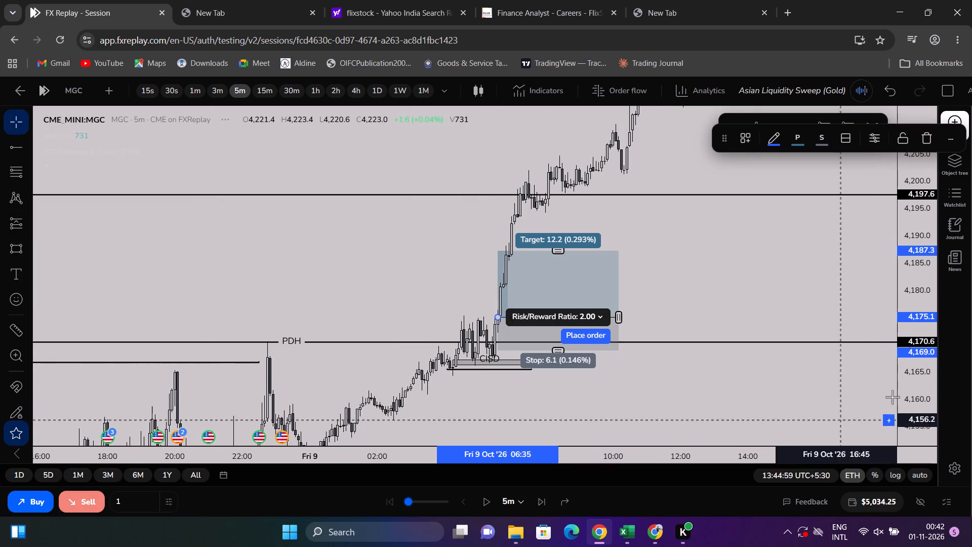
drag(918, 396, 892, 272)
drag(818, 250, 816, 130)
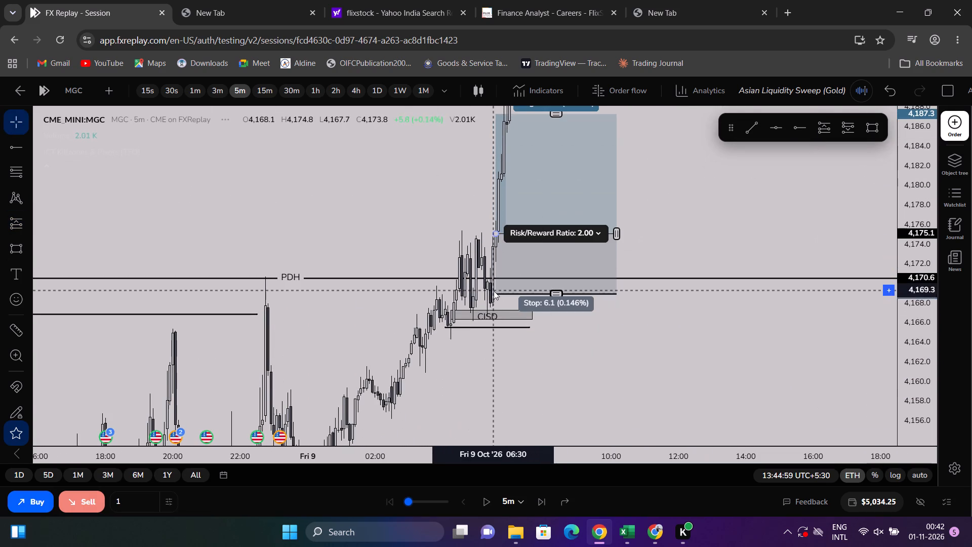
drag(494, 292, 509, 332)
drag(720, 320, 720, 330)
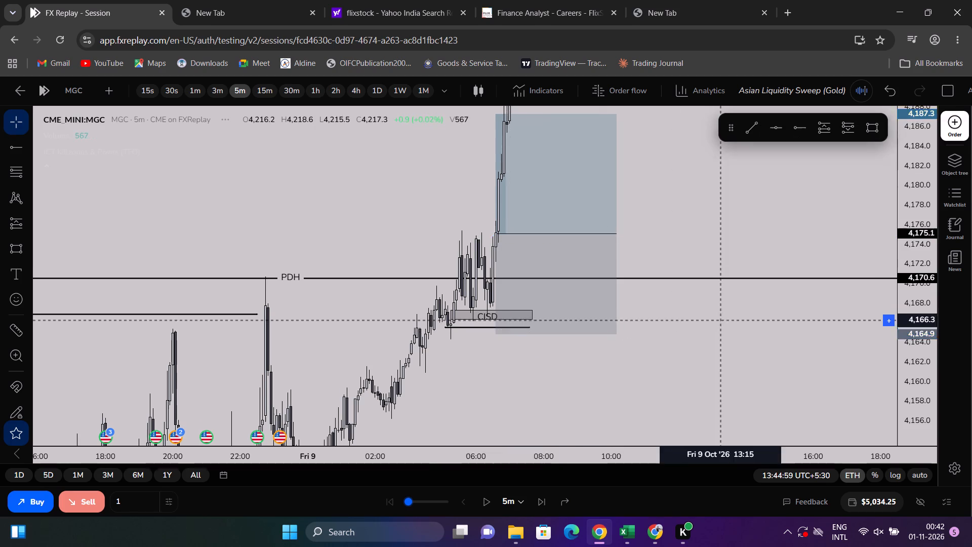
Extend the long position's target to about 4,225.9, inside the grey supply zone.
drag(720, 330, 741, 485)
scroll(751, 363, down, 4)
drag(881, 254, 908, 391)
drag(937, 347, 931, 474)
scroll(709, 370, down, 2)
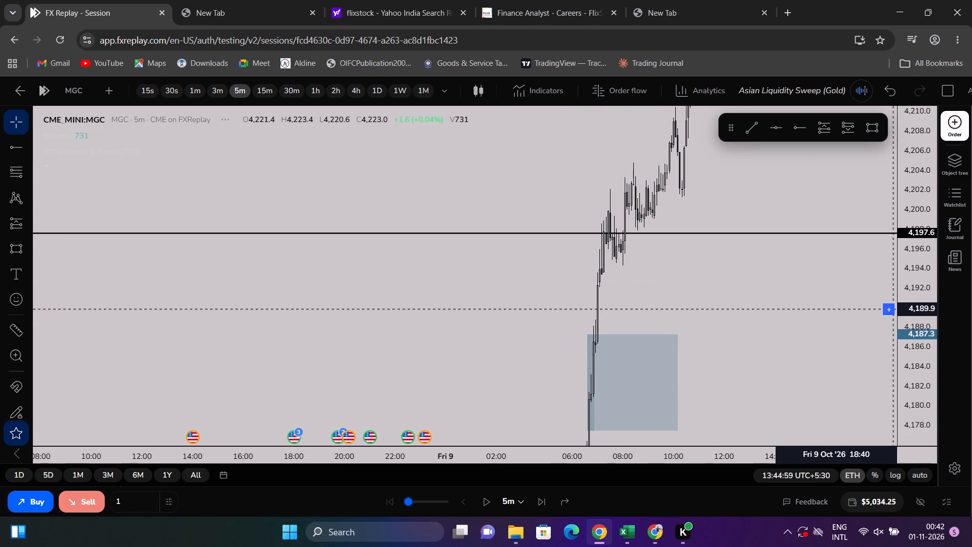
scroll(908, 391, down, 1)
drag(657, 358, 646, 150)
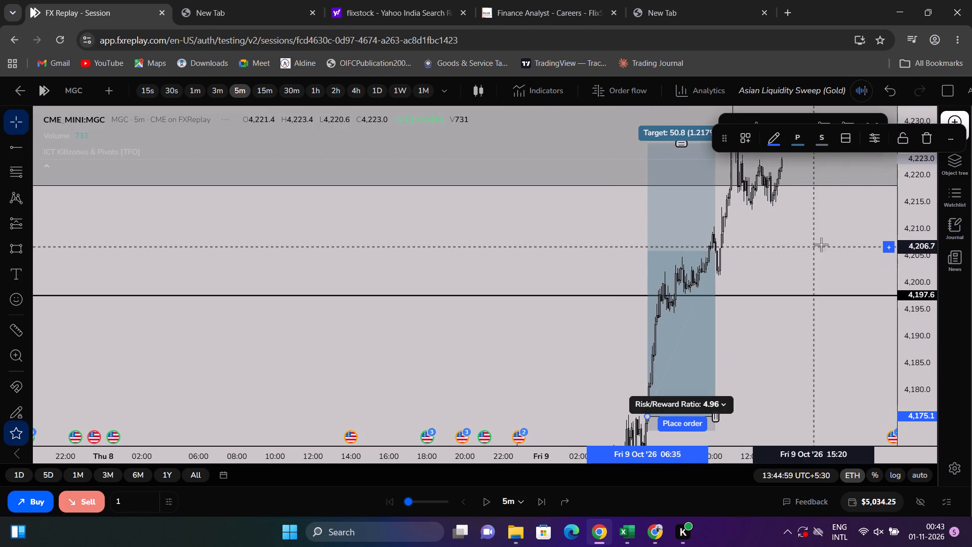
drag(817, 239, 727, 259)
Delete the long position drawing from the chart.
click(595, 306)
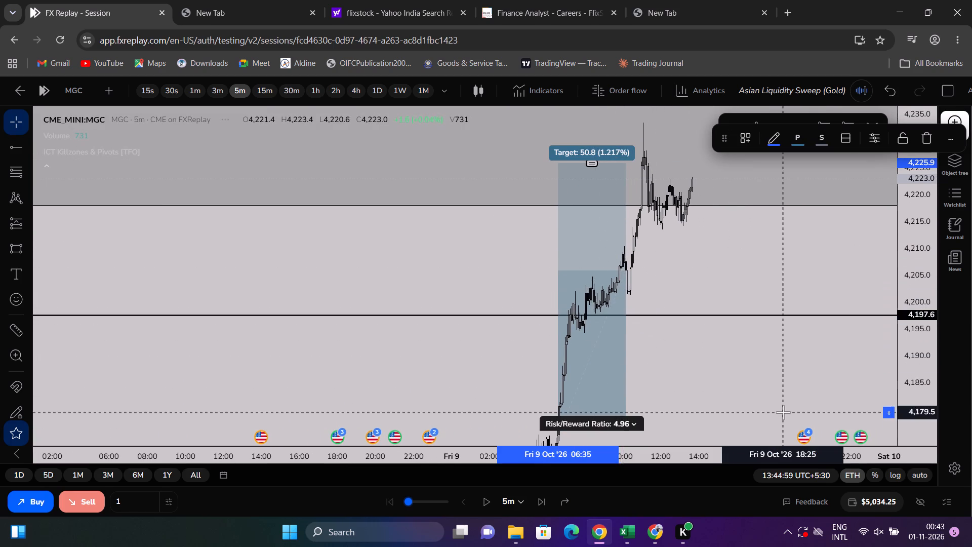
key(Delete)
Switch to the daily timeframe and examine the 9 October candle against the grey zone, PDH and PDL levels.
drag(779, 416, 712, 248)
scroll(712, 248, up, 11)
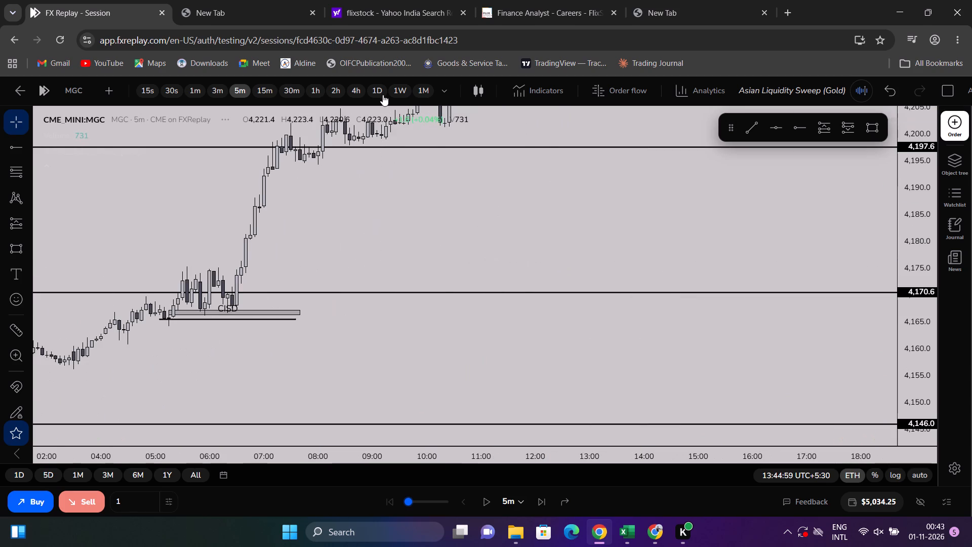
click(383, 93)
drag(926, 238, 819, 539)
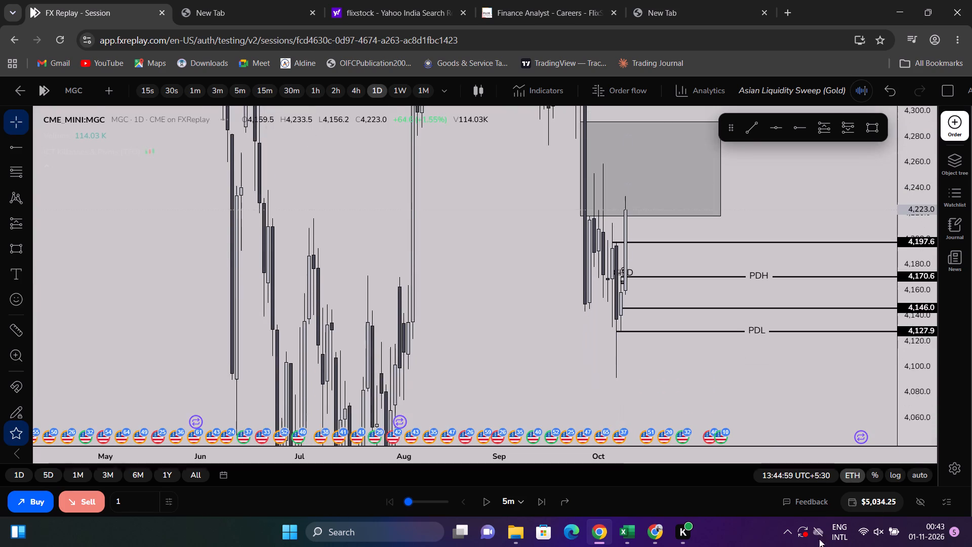
drag(819, 539, 827, 546)
scroll(678, 405, up, 3)
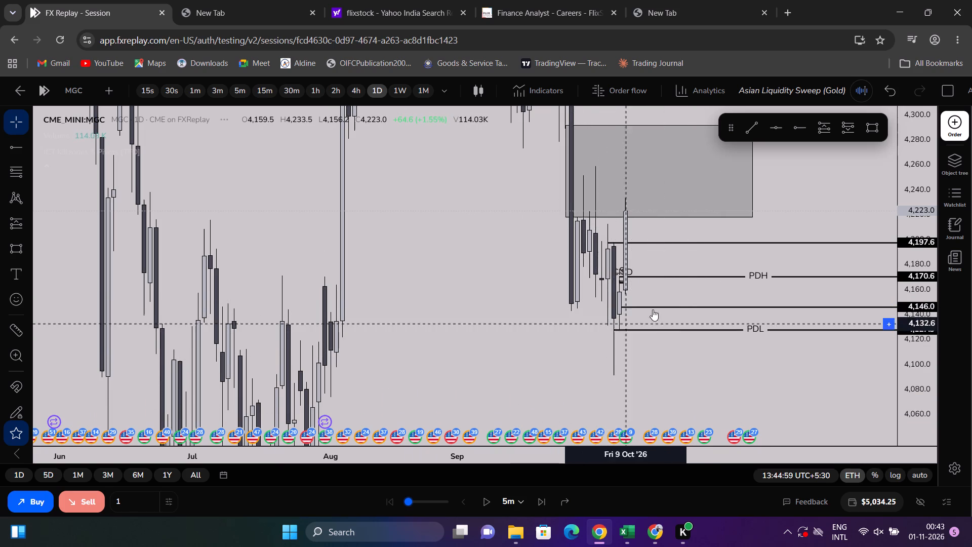
drag(763, 360, 755, 419)
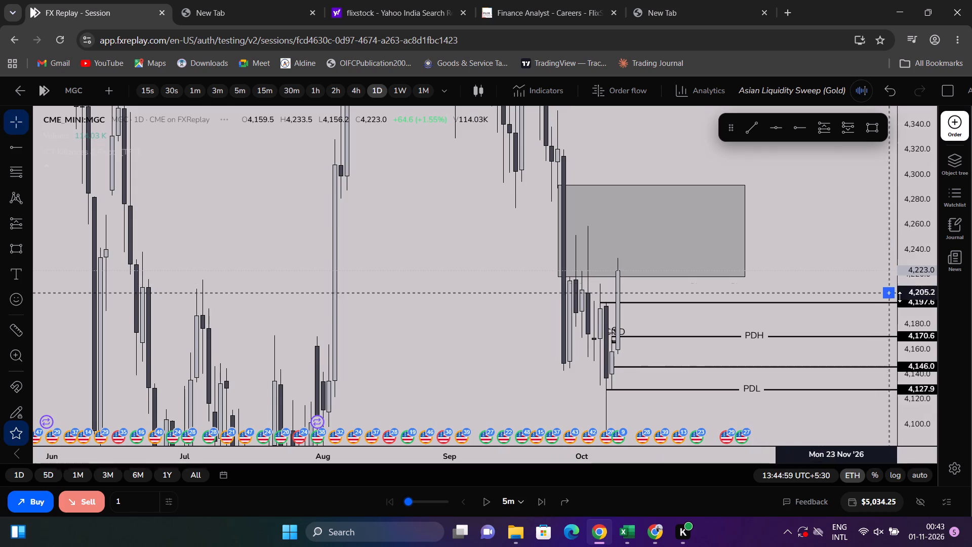
drag(918, 289, 886, 229)
scroll(805, 254, up, 3)
Remove all eight drawings from the chart.
right_click(795, 256)
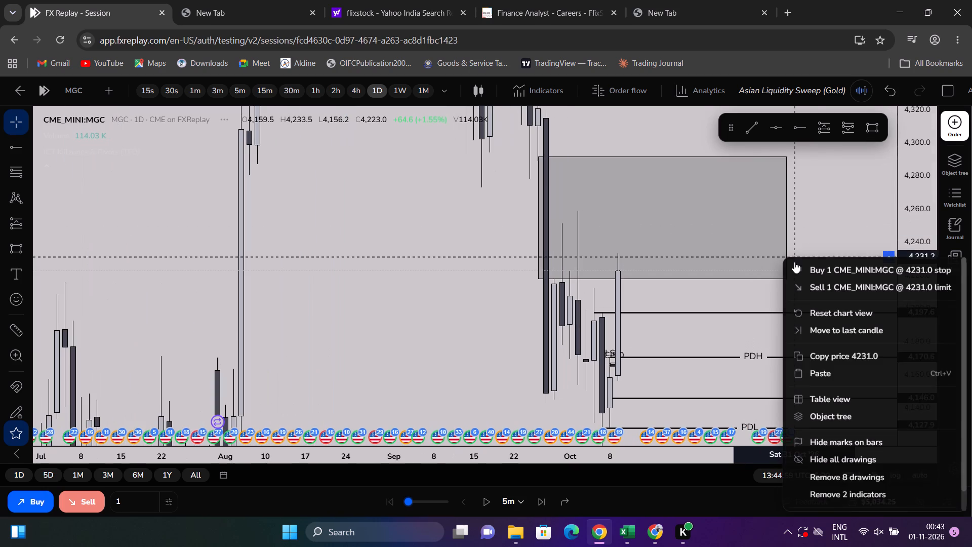
click(840, 477)
Change both the chart timeframe and the replay step interval to 1h.
click(314, 85)
scroll(569, 384, down, 5)
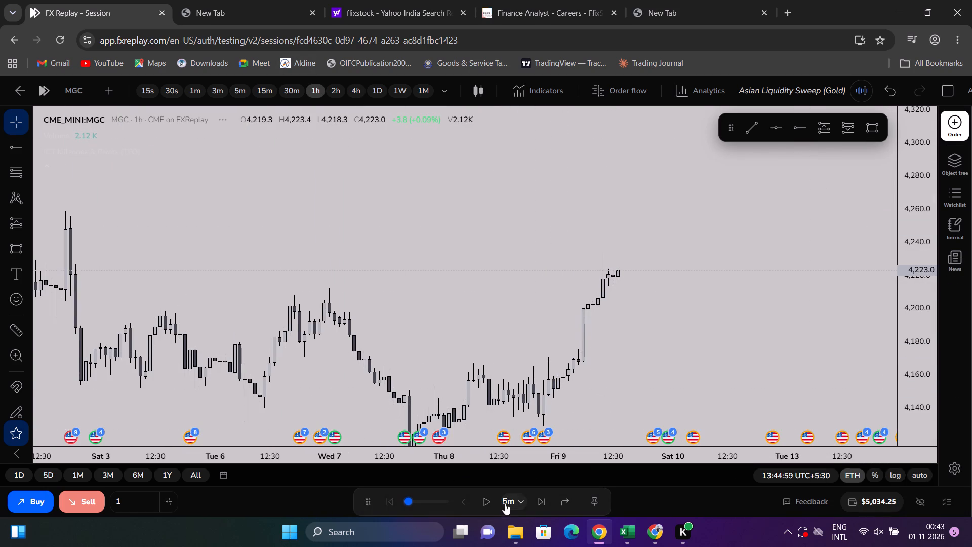
click(511, 503)
scroll(507, 429, down, 4)
click(496, 446)
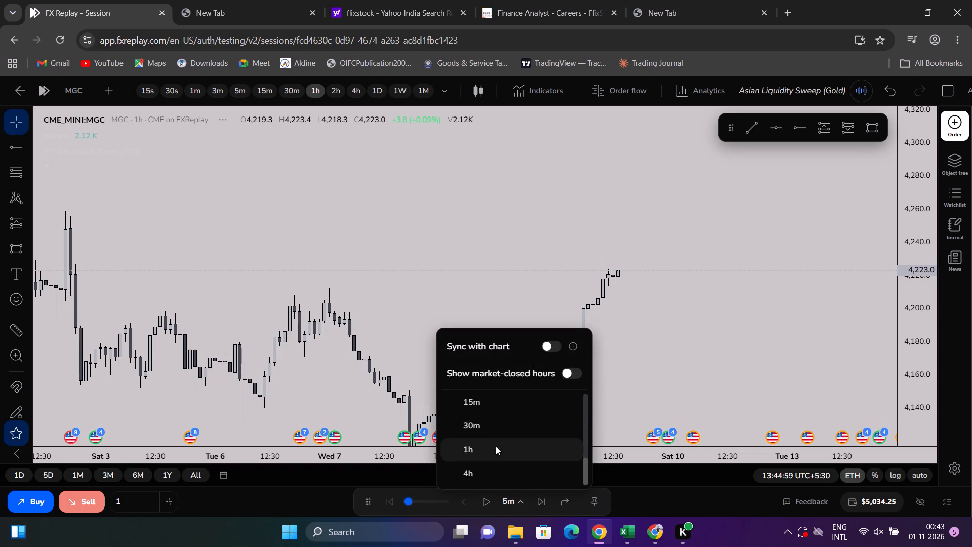
scroll(516, 420, down, 8)
Advance the replay in 1-hour candles to Monday 12 October, 06:29:59.
click(539, 502)
click(539, 502)
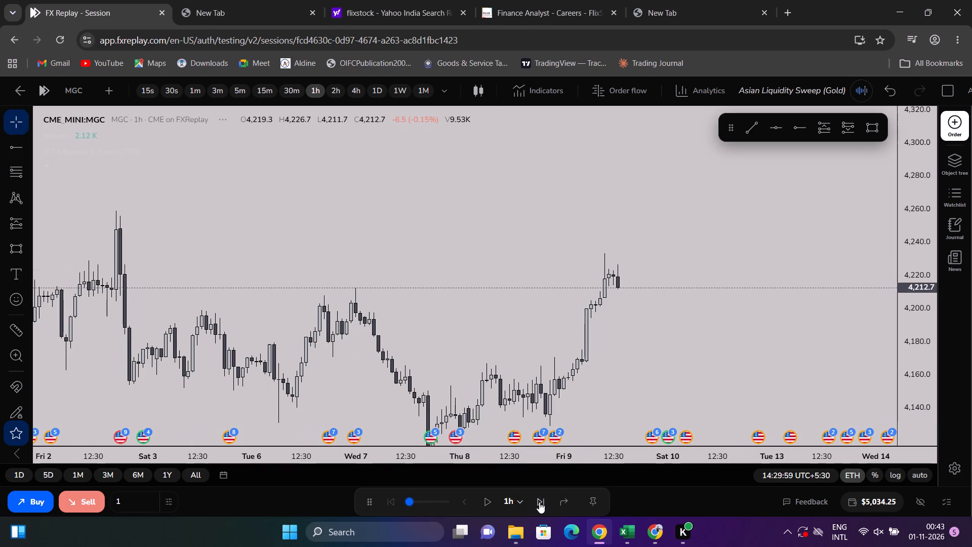
click(539, 502)
triple_click(539, 502)
double_click(539, 502)
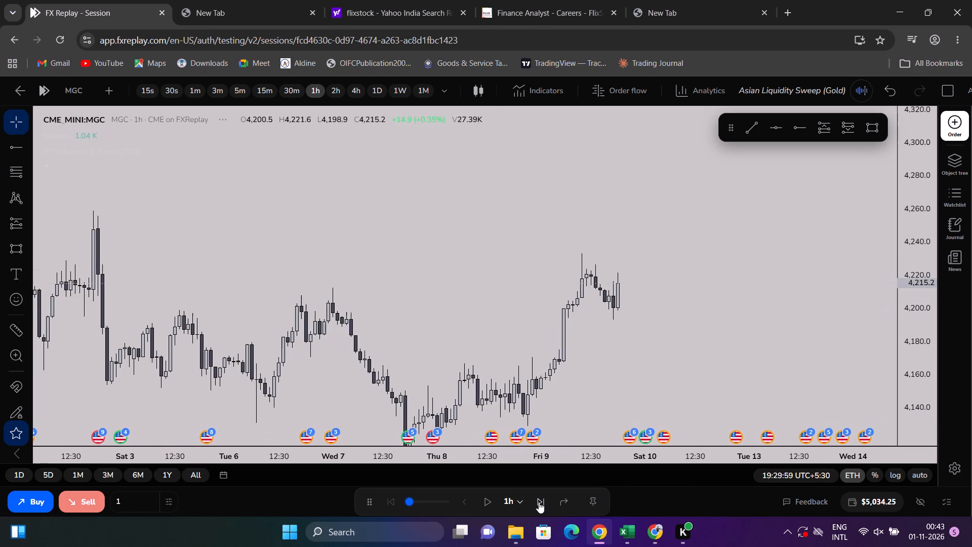
scroll(565, 438, up, 4)
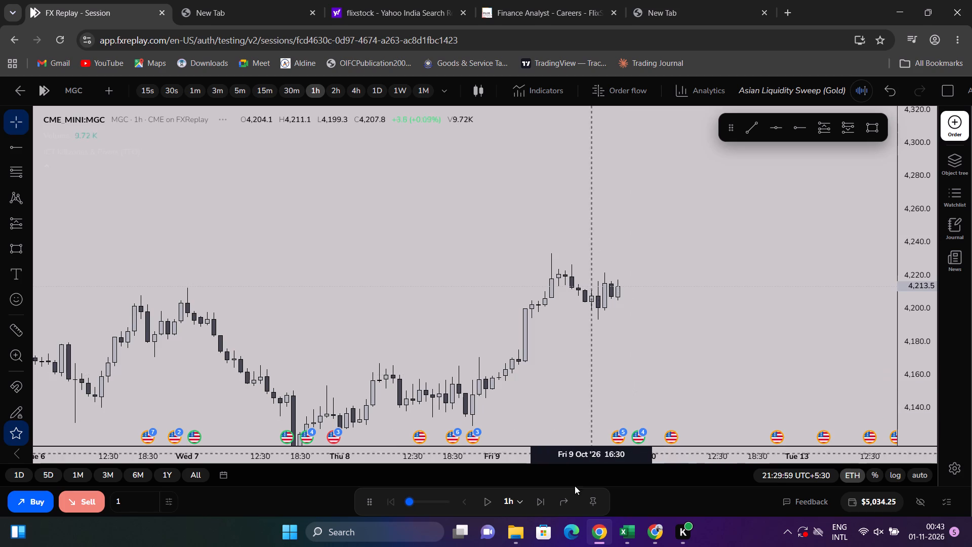
triple_click(544, 502)
triple_click(543, 502)
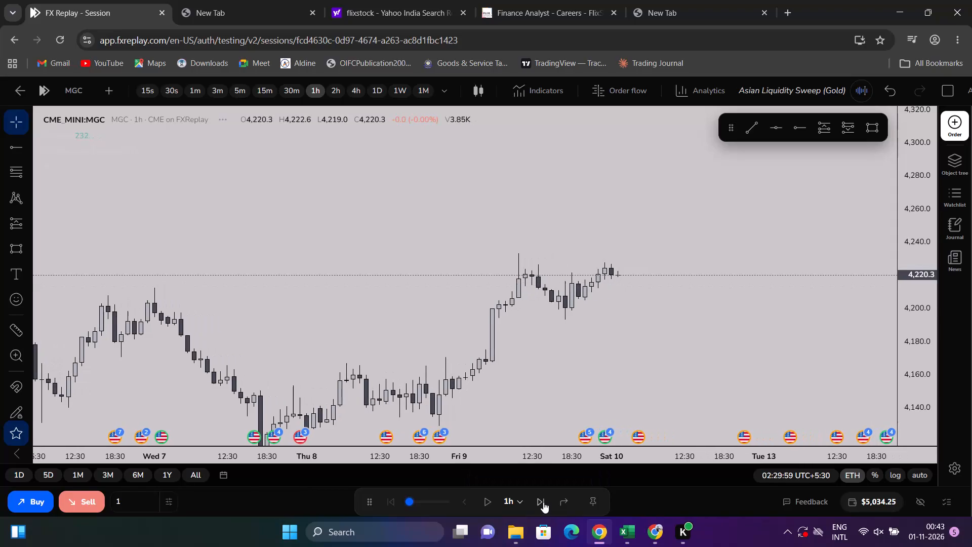
double_click(543, 502)
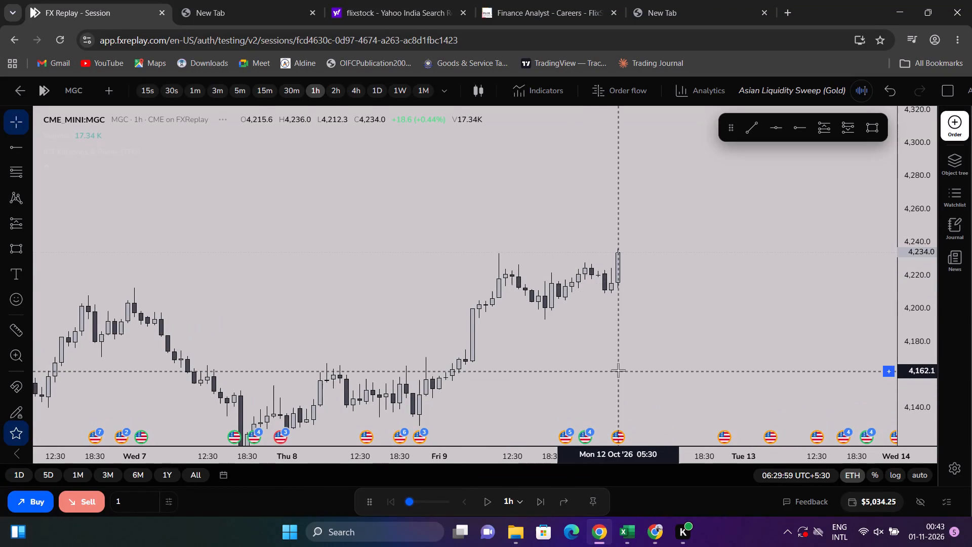
scroll(542, 332, down, 6)
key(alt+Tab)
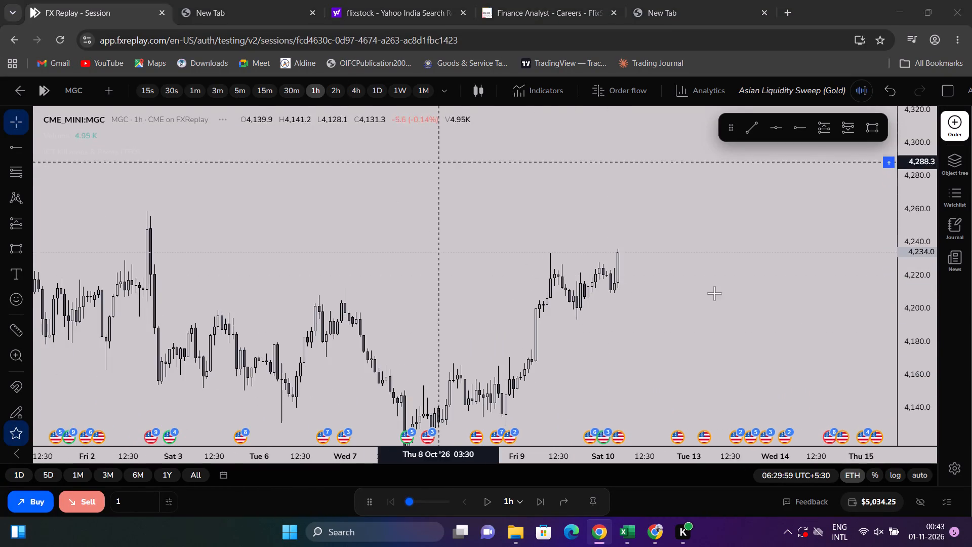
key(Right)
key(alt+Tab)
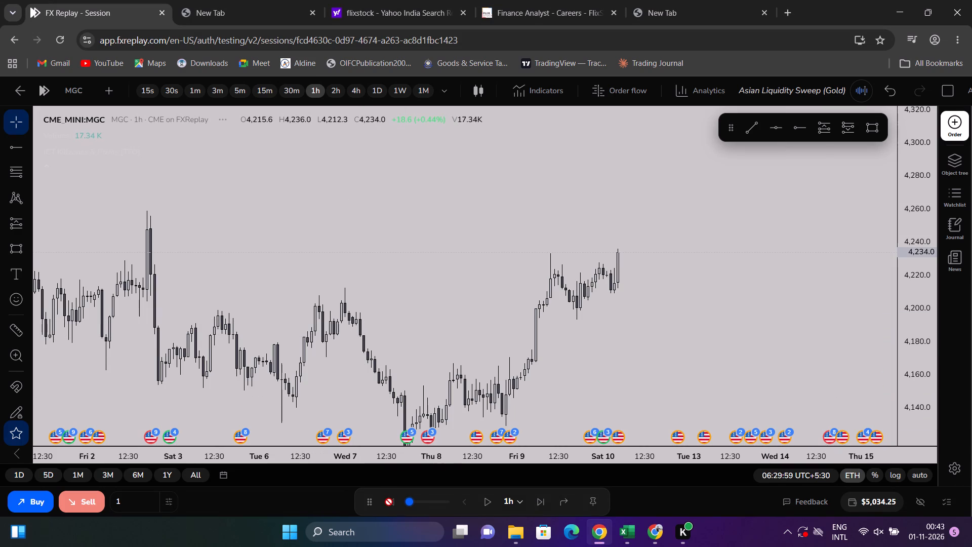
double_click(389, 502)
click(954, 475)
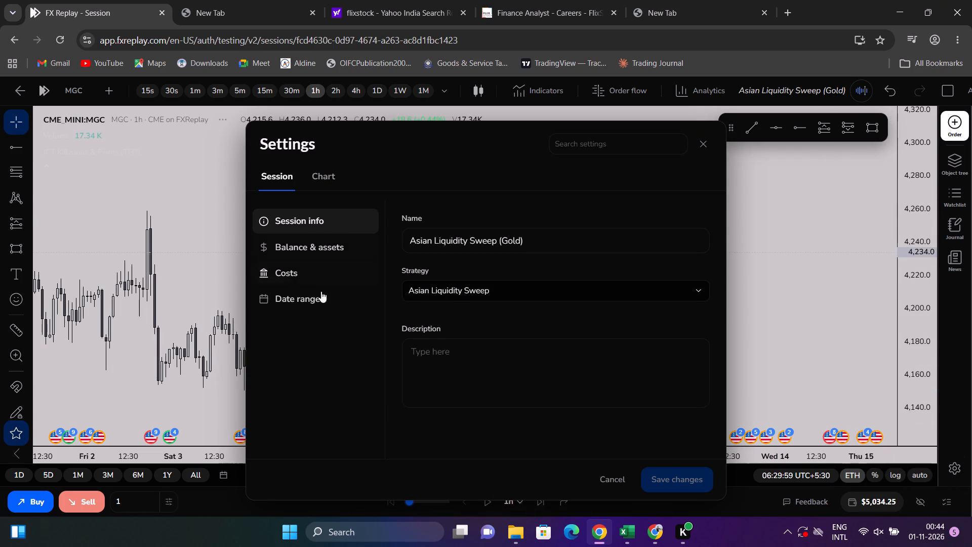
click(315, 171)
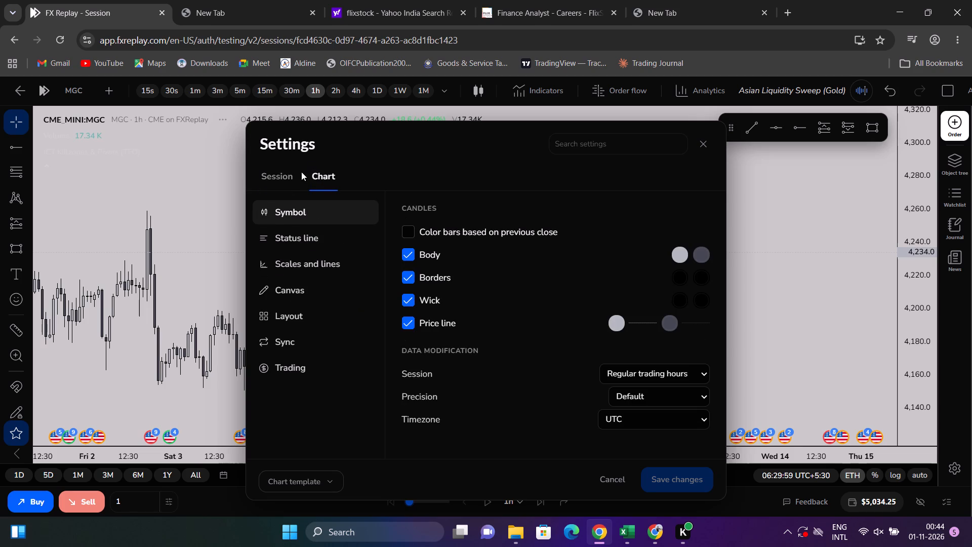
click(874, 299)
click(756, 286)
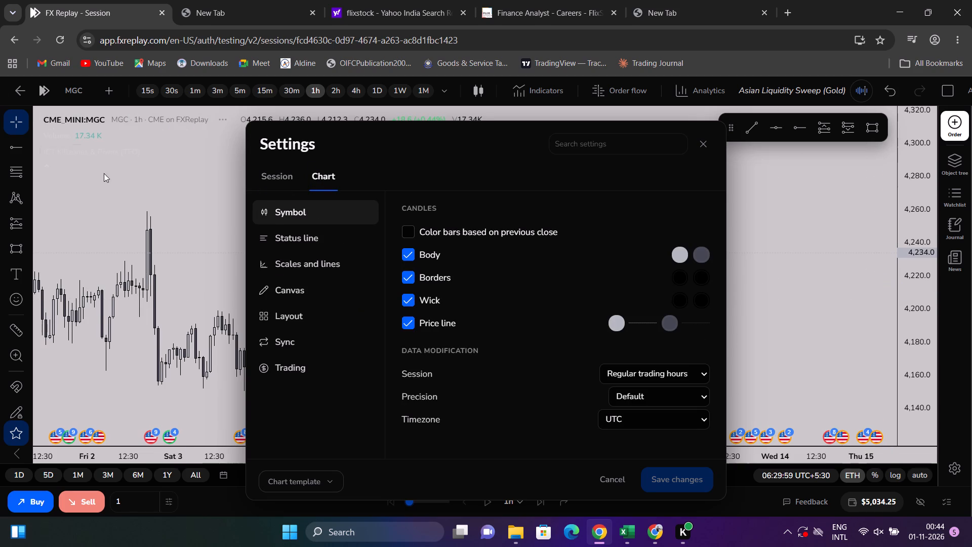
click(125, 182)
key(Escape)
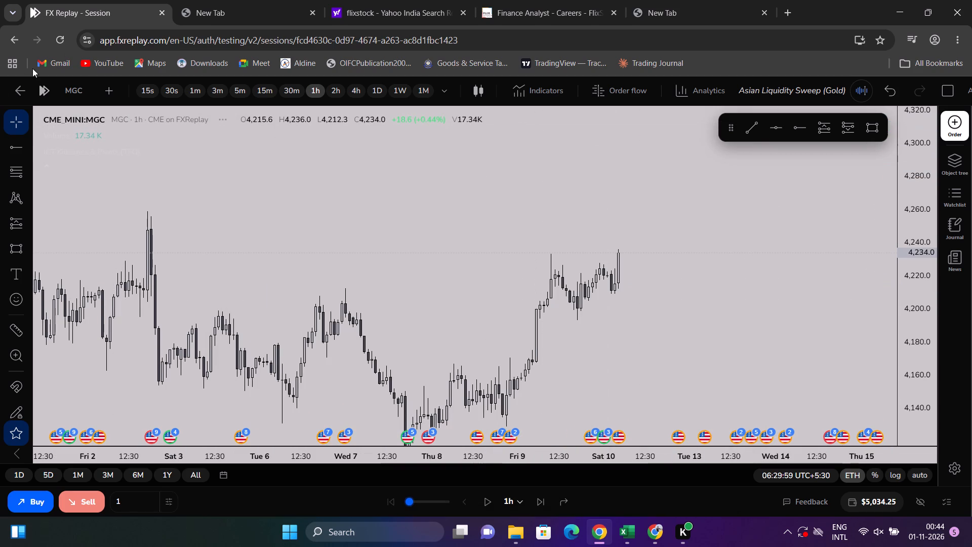
Exit the Asian Liquidity Sweep (Gold) replay session.
click(19, 89)
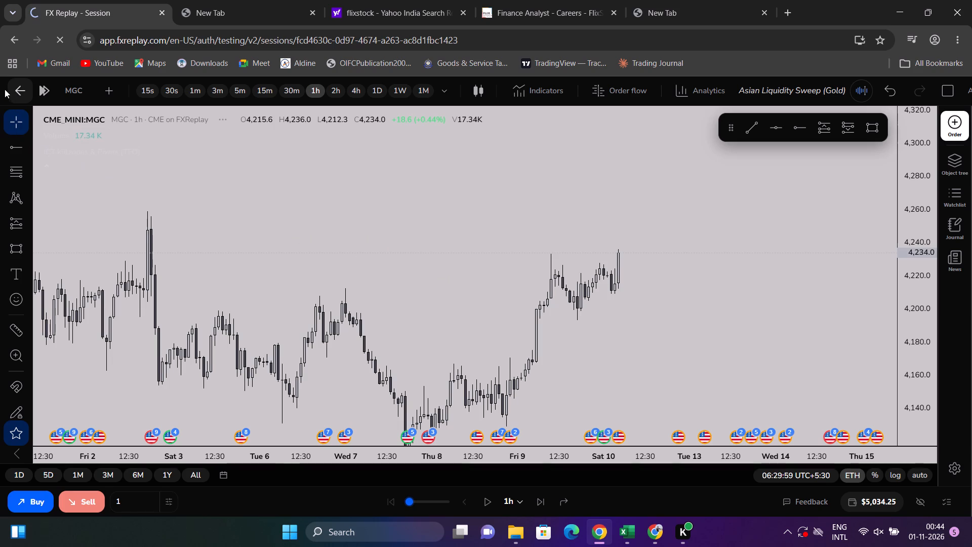
click(18, 89)
scroll(836, 339, down, 4)
scroll(836, 345, up, 5)
Switch to the Excel backtest tracker and copy the No Trade result from 8 October down to the 9 October row.
key(alt+Tab)
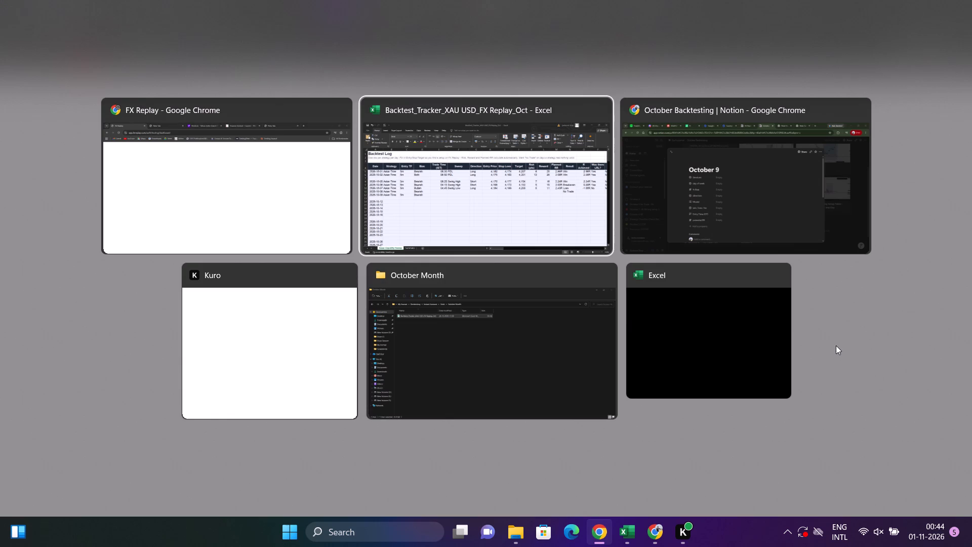
key(Right)
key(Right)
key(Right)
key(Right)
key(Right)
key(Right)
key(Left)
key(Left)
key(Left)
key(Left)
key(Left)
key(Left)
key(Left)
key(Left)
key(Left)
key(Left)
key(Left)
key(Left)
key(Left)
key(Left)
key(Left)
key(Left)
key(Left)
key(Left)
key(Left)
key(Left)
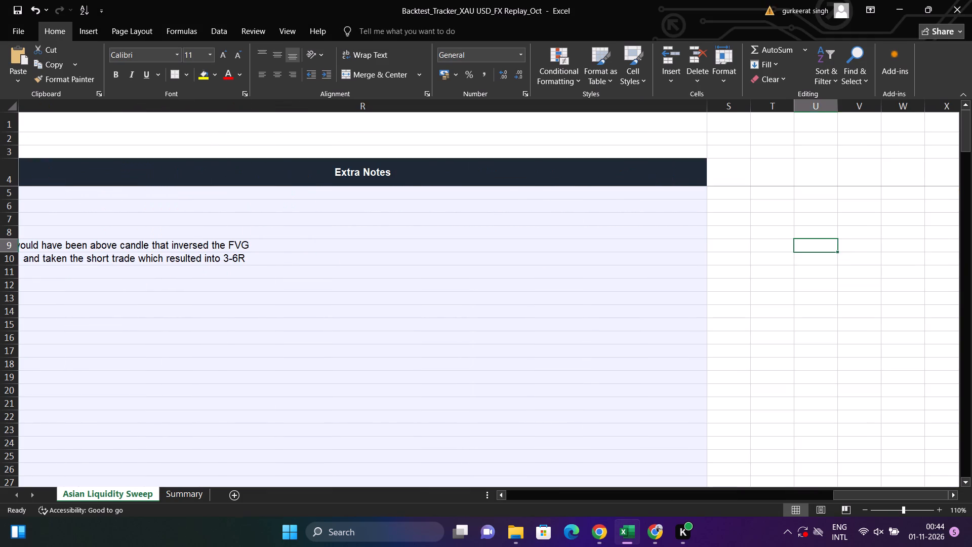
key(Down)
key(Down)
key(Down)
key(Right)
key(Right)
key(Right)
key(Right)
key(Right)
key(Right)
key(Right)
key(Right)
key(Right)
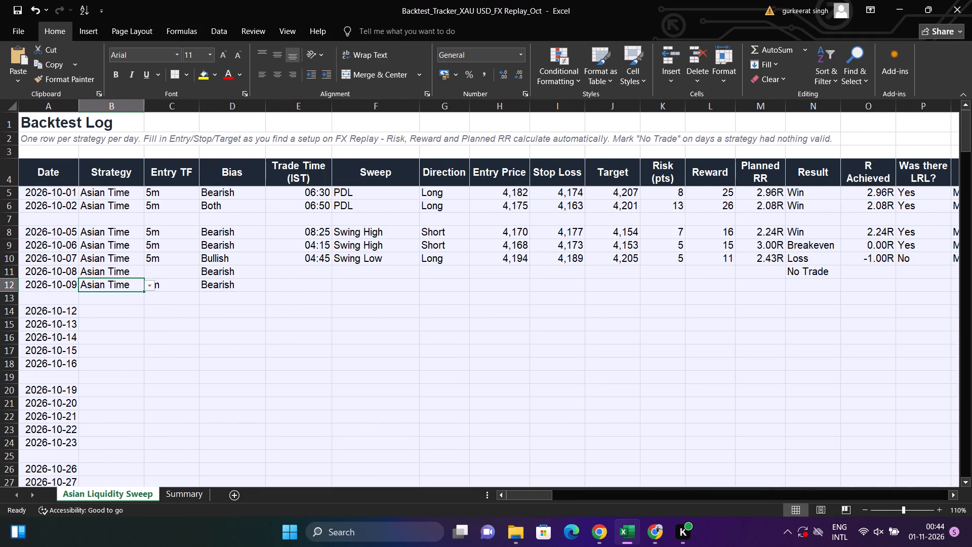
key(Right)
key(Right)
key(Right)
key(Right)
key(Up)
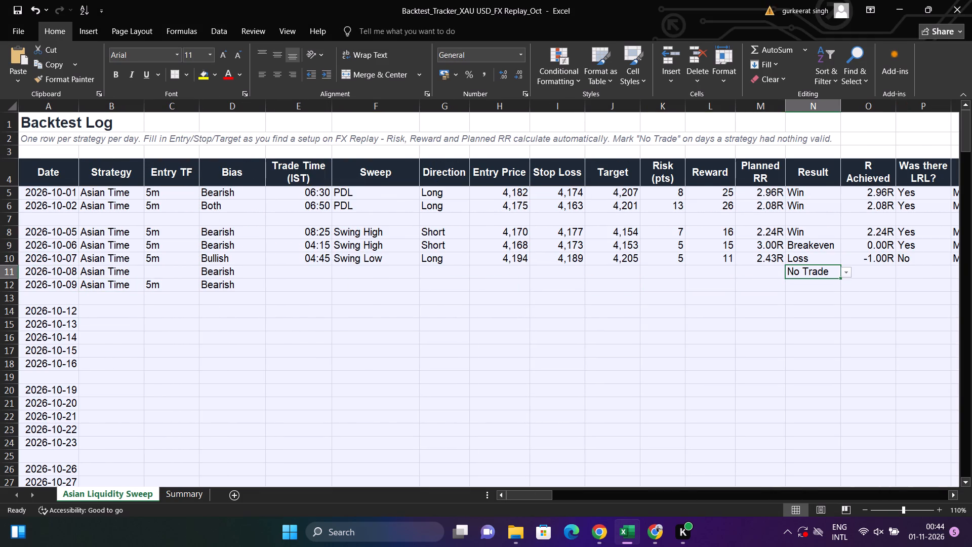
key(shift+Down)
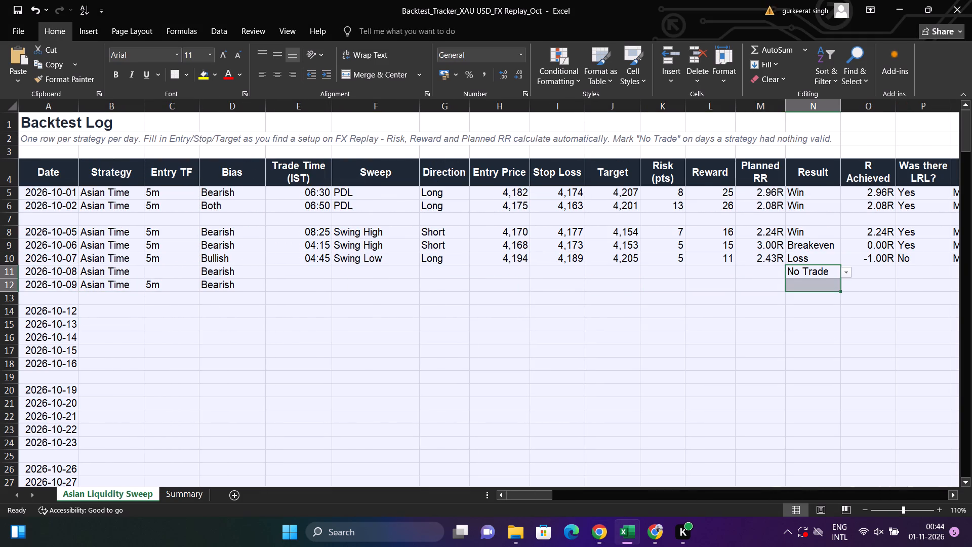
key(ctrl+d)
Review the logged 8 and 9 October rows across the Result, Notes and Date columns.
key(Right)
key(Right)
key(Right)
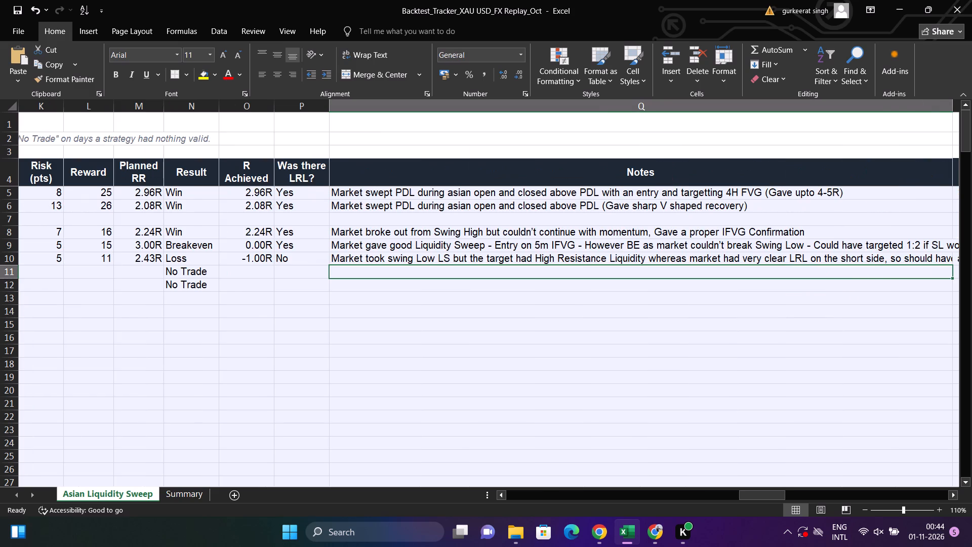
key(Left)
key(Left)
key(Left)
key(Left)
key(Left)
key(Left)
key(Left)
key(Left)
key(Left)
key(Left)
key(Left)
key(Left)
key(Left)
key(Left)
key(Left)
key(Left)
key(Left)
key(Left)
key(Left)
key(Left)
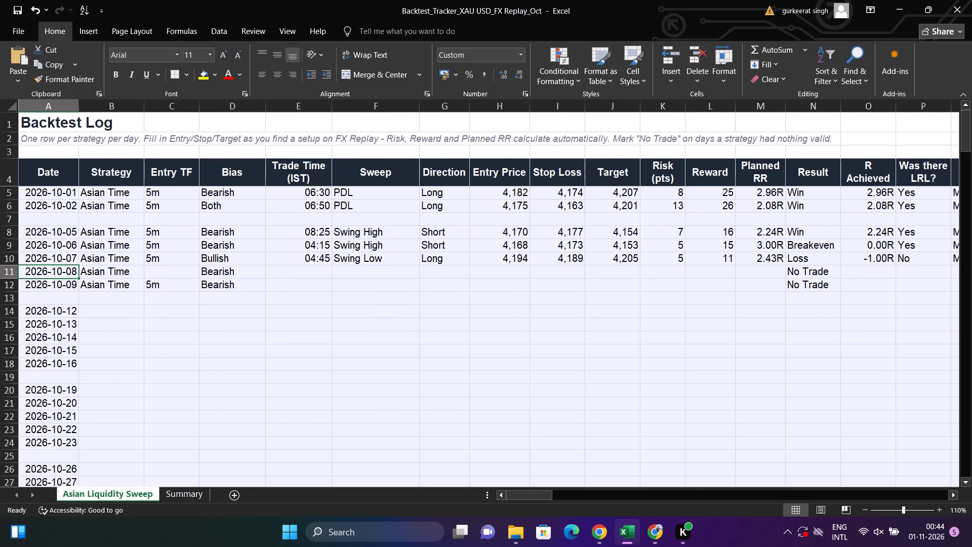
Look over the remaining October dates in the Backtest Log's Date column.
key(Down)
key(Down)
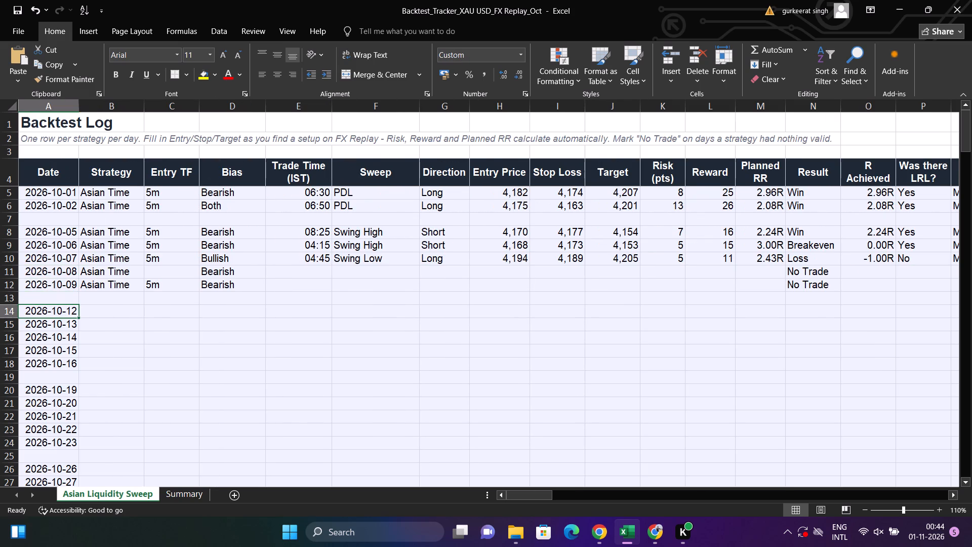
key(shift+Down)
key(shift+Down)
key(shift+Down)
key(shift+Down)
key(shift+Down)
key(Down)
key(Down)
key(Down)
key(Down)
key(Down)
key(Down)
key(Down)
key(Down)
key(Down)
key(Down)
key(Down)
key(Down)
key(Down)
key(Down)
key(Down)
key(Down)
key(Down)
key(Down)
key(Down)
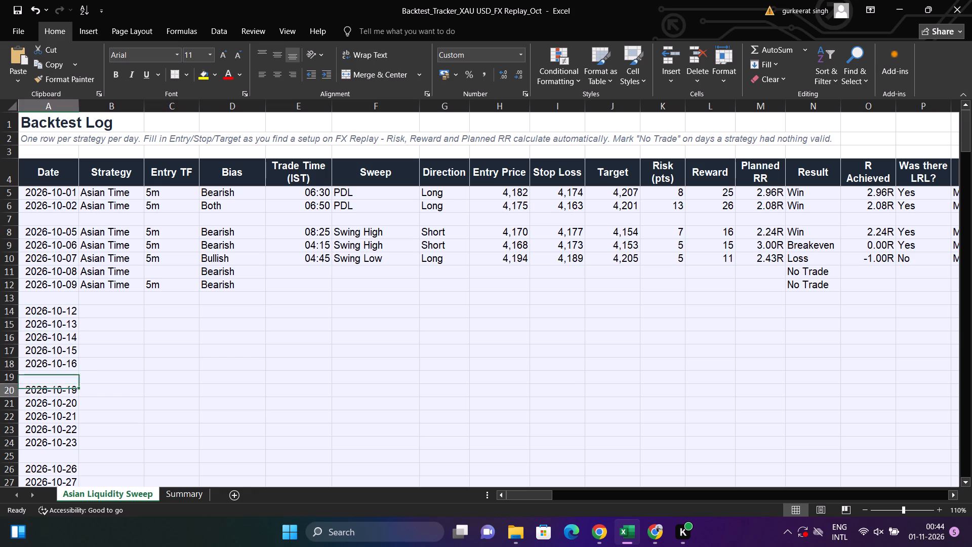
key(Up)
key(Up)
key(Up)
key(Up)
key(Up)
key(Up)
key(Up)
key(Up)
key(Up)
key(Up)
key(Up)
key(Up)
key(Up)
key(Up)
key(Up)
key(Up)
key(Up)
key(Up)
key(Up)
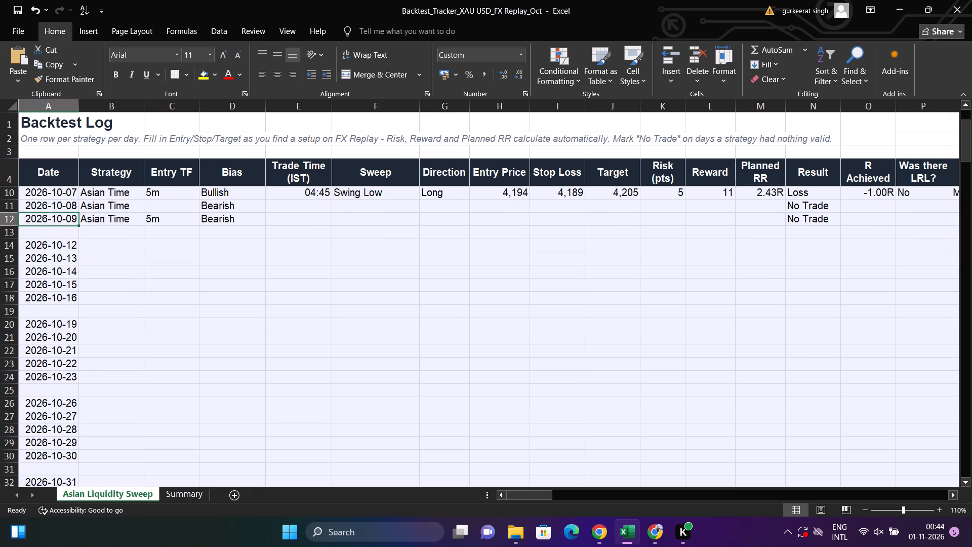
key(Up)
key(Up)
key(Up)
key(Up)
key(Up)
key(Up)
key(Up)
key(Up)
key(Up)
Examine the Backtest Log's columns across to Notes and Extra Notes for the logged trades.
key(Right)
key(Right)
key(Right)
key(Right)
key(Right)
key(Right)
key(Right)
key(Right)
key(Right)
key(Right)
key(Right)
key(Right)
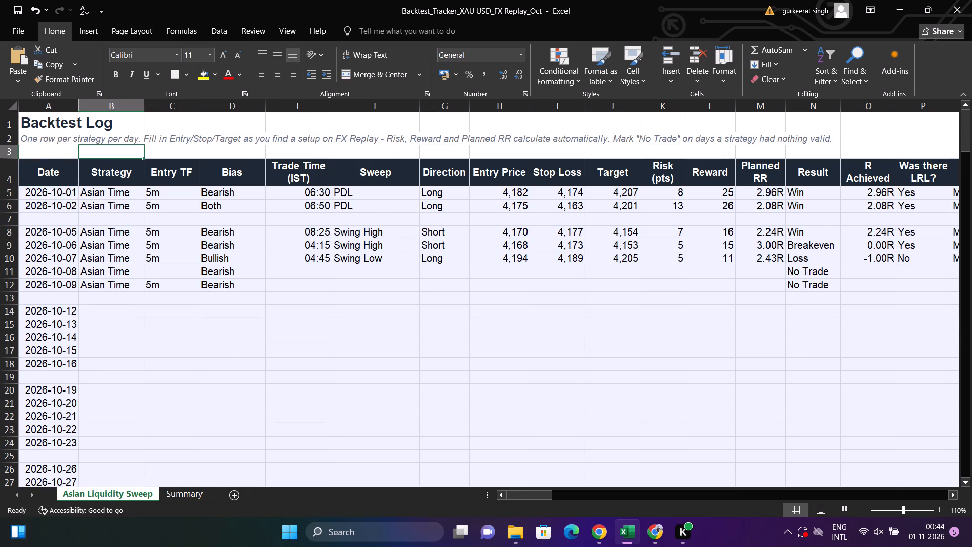
key(Right)
key(Right)
key(Right)
key(Right)
key(Right)
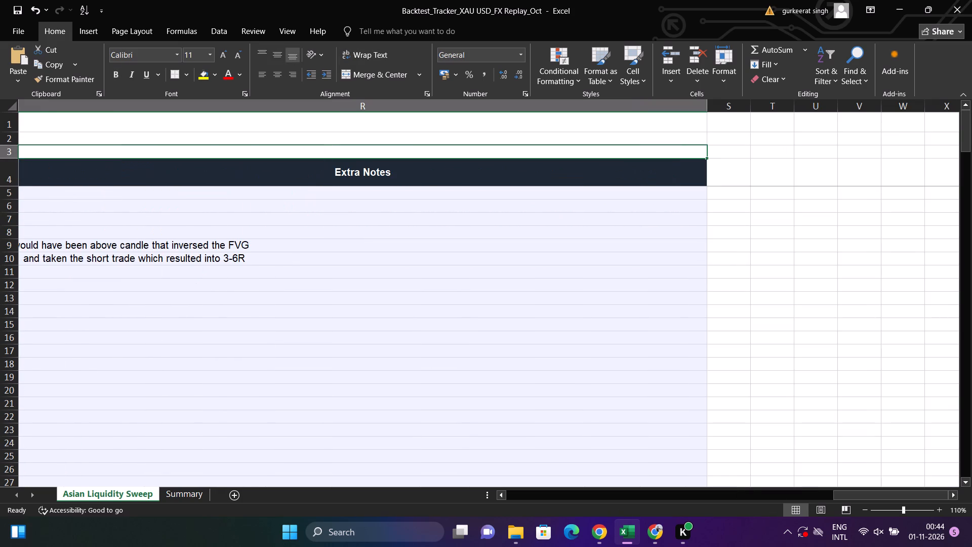
key(Left)
key(Left)
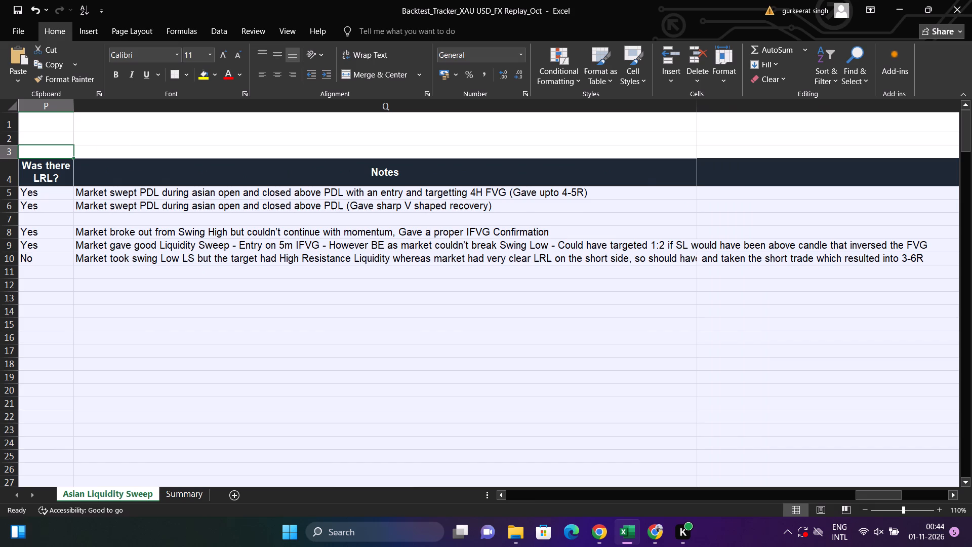